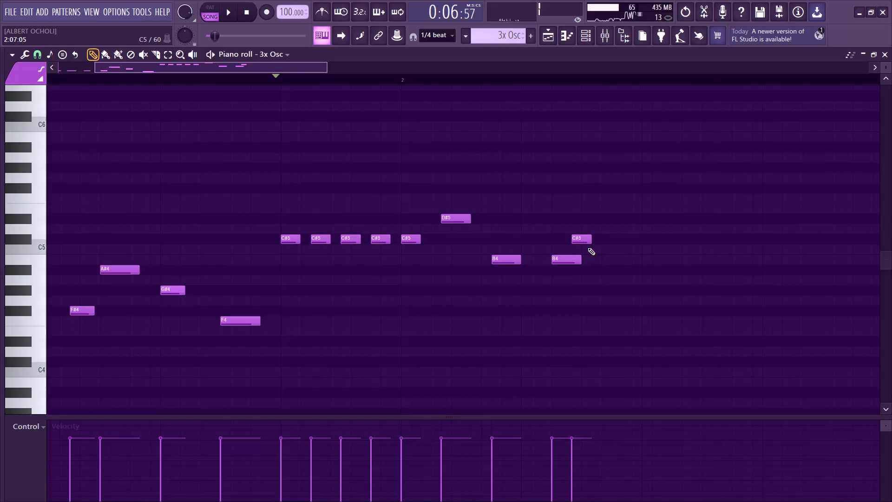
Lower the second B4 note, just before the final C#5, to G#4 and play back the melody.
drag(560, 263, 561, 277)
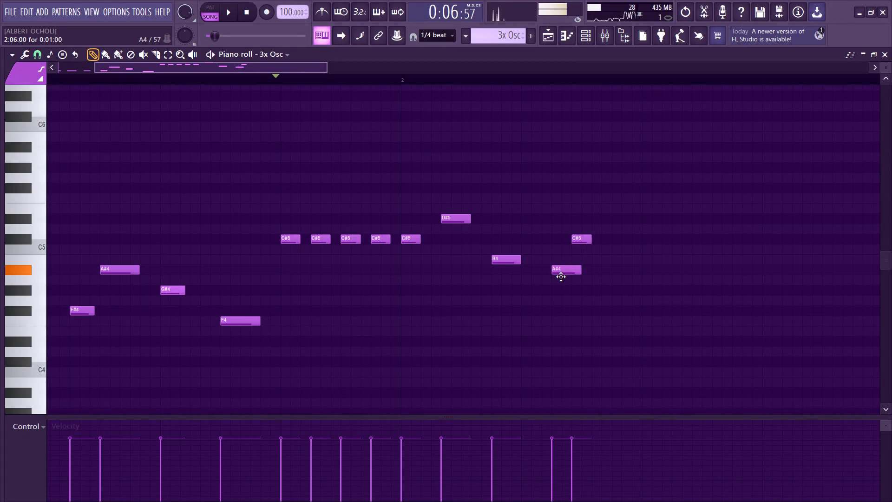
drag(561, 277, 557, 299)
key(space)
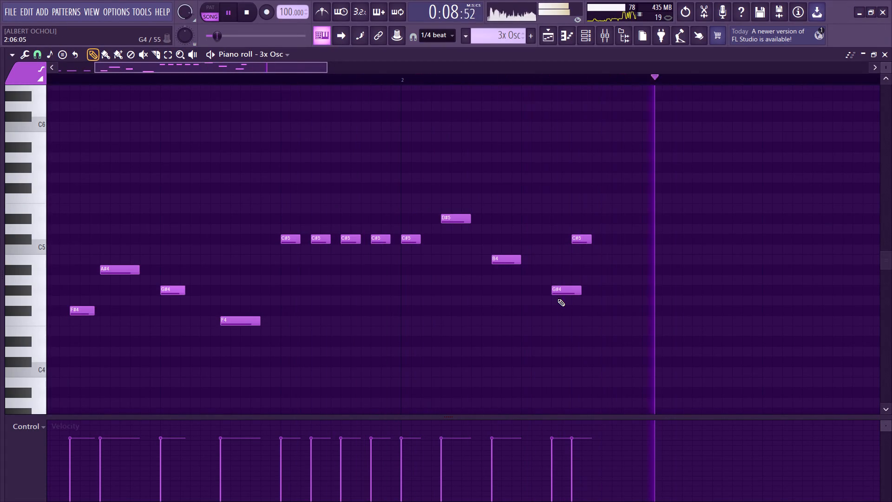
key(space)
key(space)
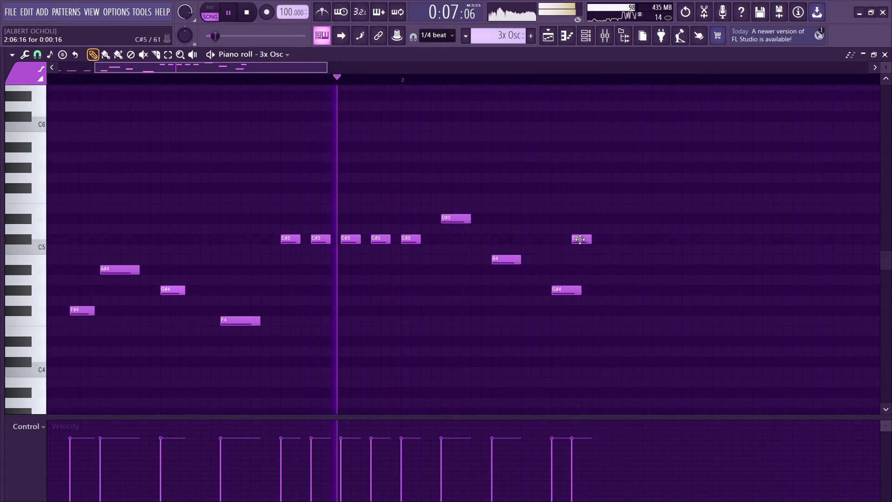
Shift the final C#5 note to start at 2:07:00 and lengthen it to 0:01:08, auditioning the melody.
drag(579, 239, 591, 243)
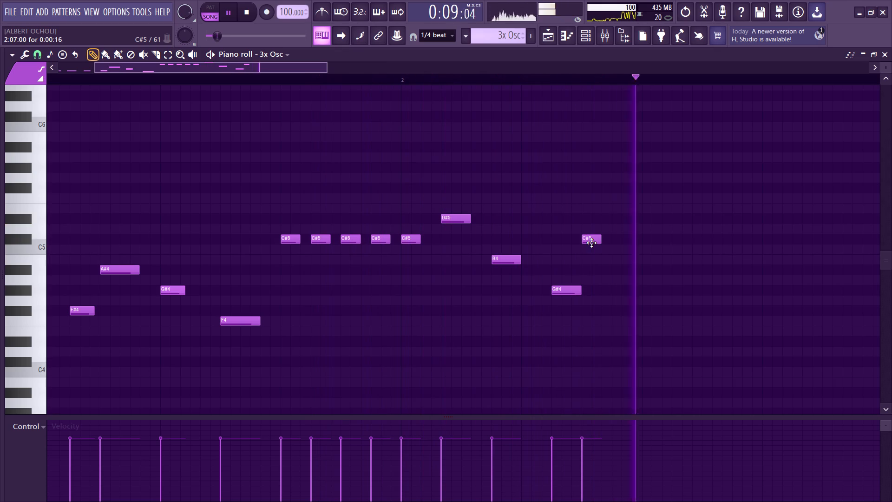
drag(597, 239, 616, 239)
key(space)
key(space)
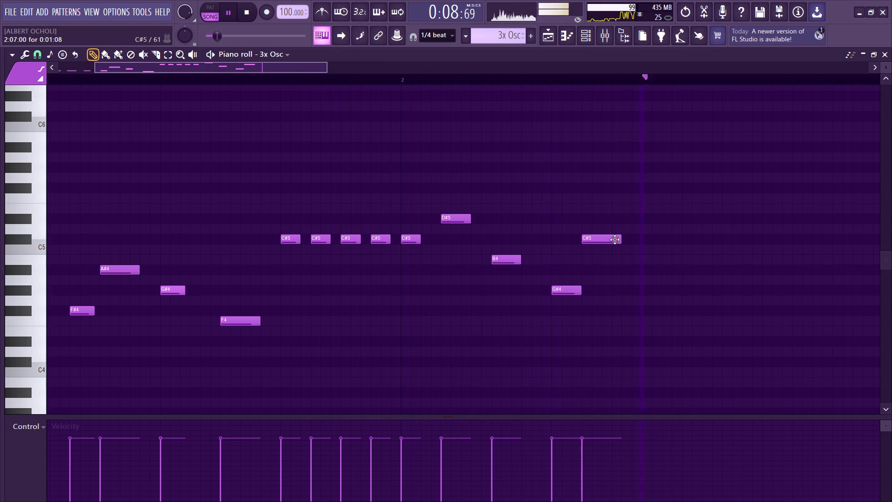
double_click(615, 239)
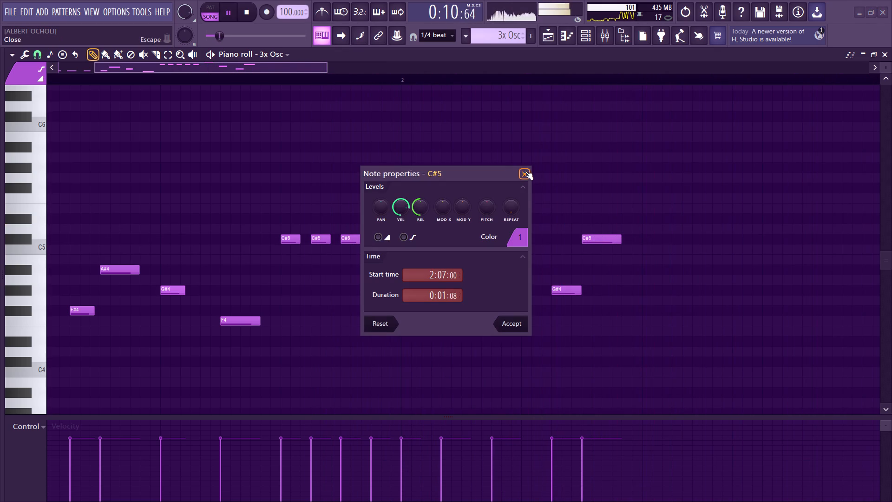
click(525, 171)
key(space)
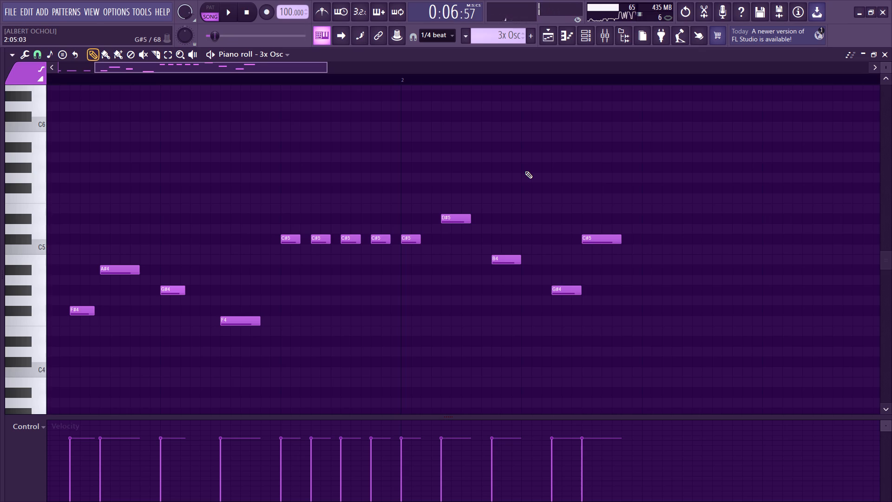
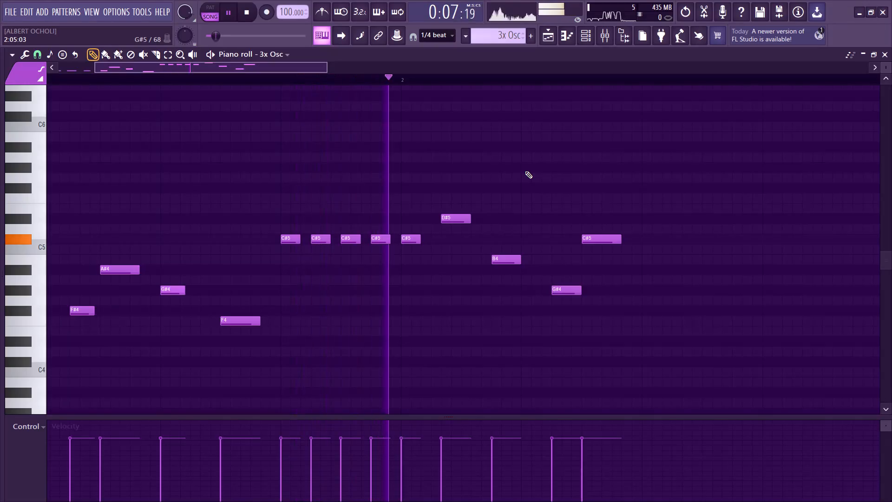
Audition the C#5 and G#4 pitches, add a G#4 note at 2:09:12 after the final C#5, and play it back.
drag(299, 78, 314, 68)
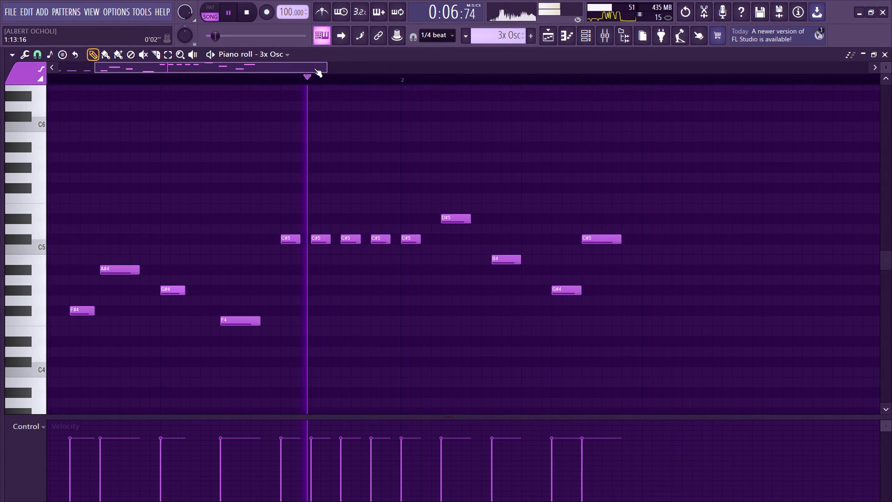
drag(316, 69, 361, 68)
key(space)
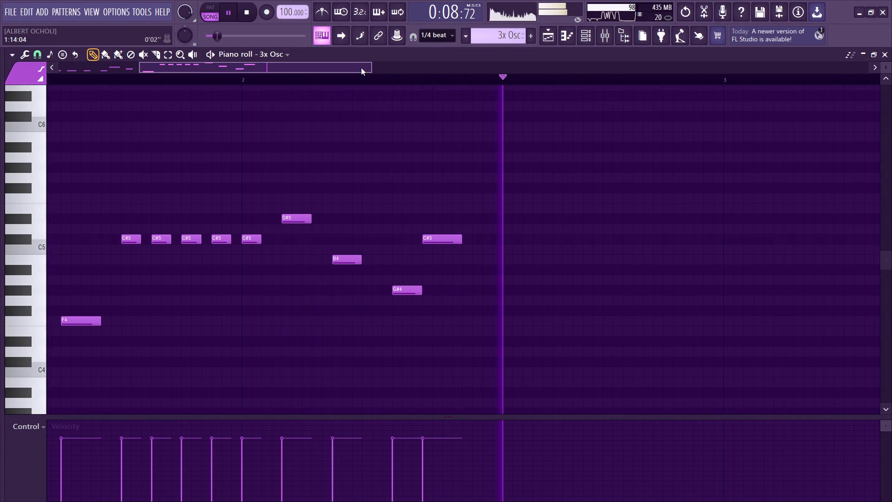
click(20, 238)
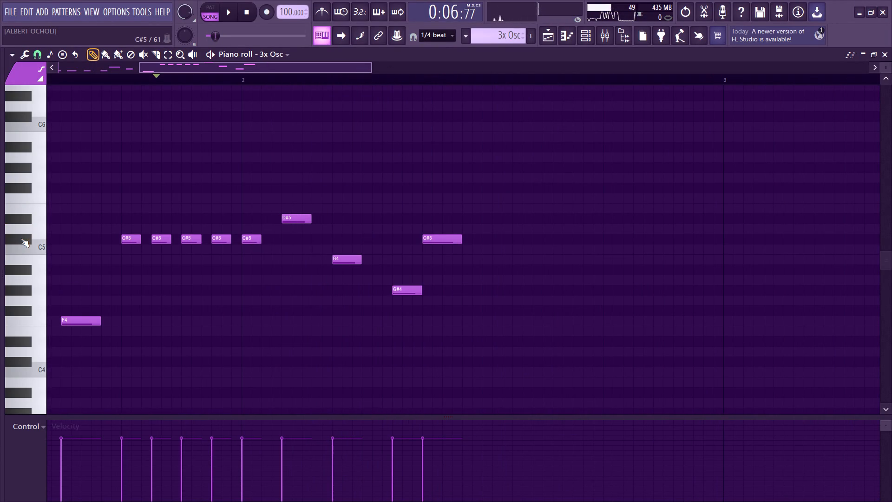
drag(26, 276, 26, 272)
click(26, 288)
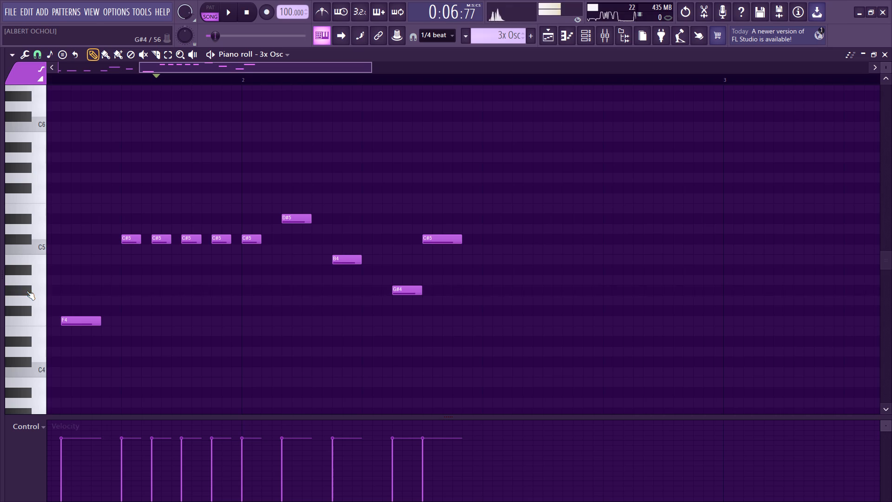
click(26, 291)
click(499, 292)
key(space)
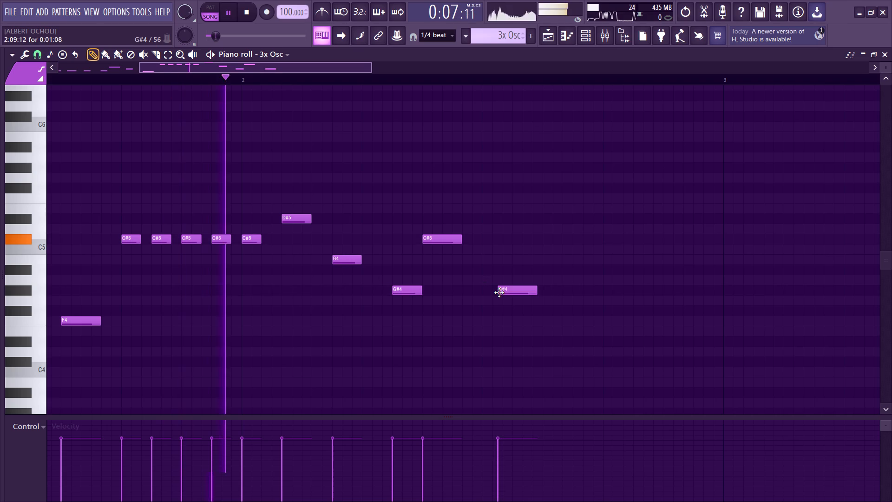
key(space)
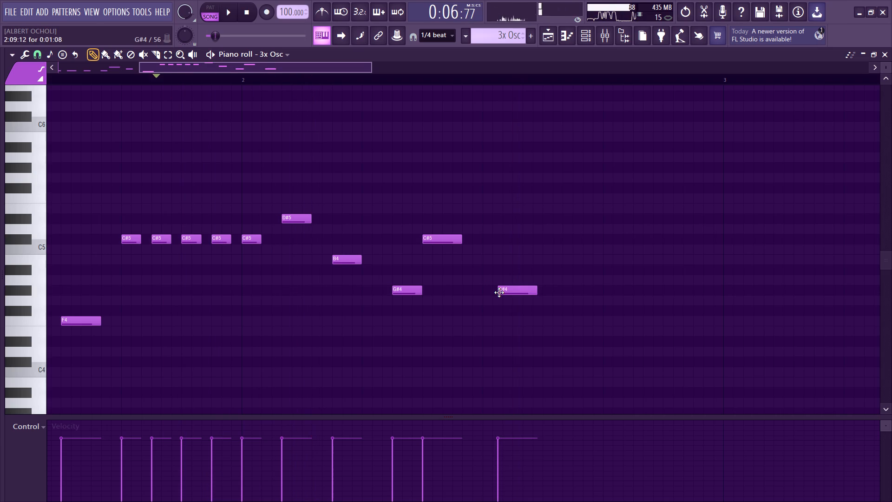
Move the new G#4 note to start at 2:09:00, shorten it to 0:00:16 and play back the melody.
drag(499, 292, 483, 296)
drag(520, 293, 502, 298)
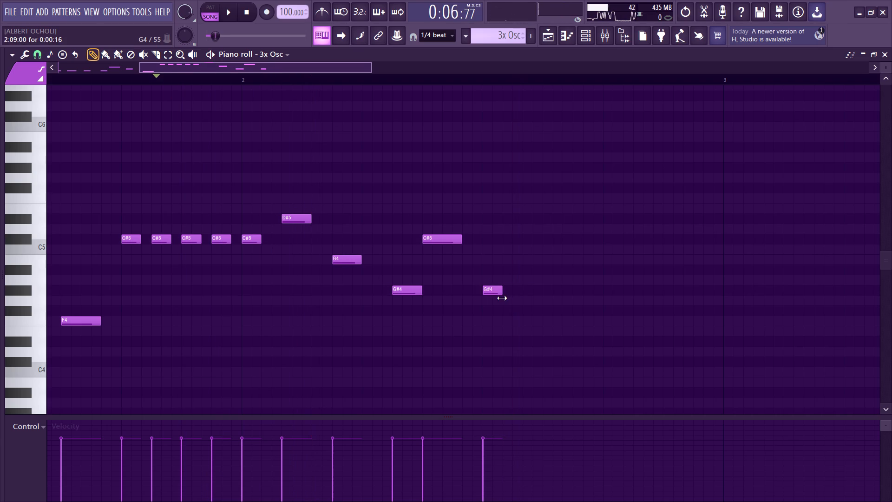
drag(502, 298, 502, 297)
key(space)
Add another 0:00:16 G#4 note after the last one and shift it to start at 2:10:16, checking its timing by playback.
click(494, 294)
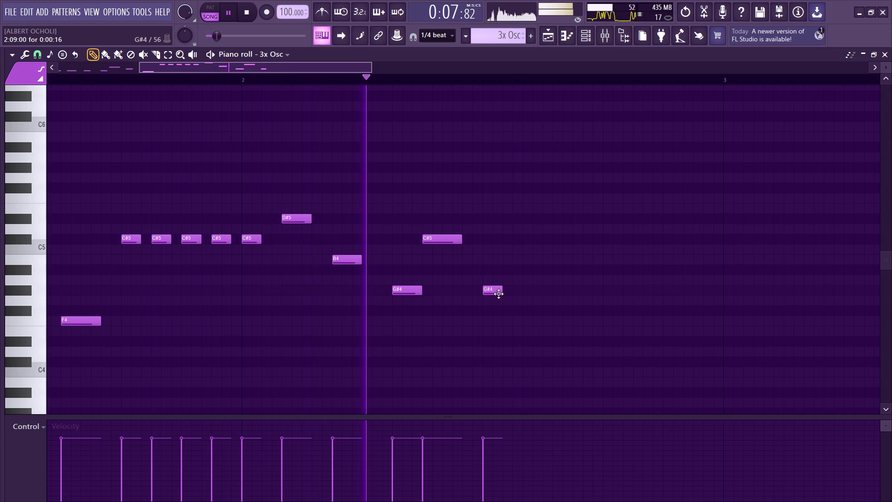
double_click(527, 296)
drag(534, 299, 534, 298)
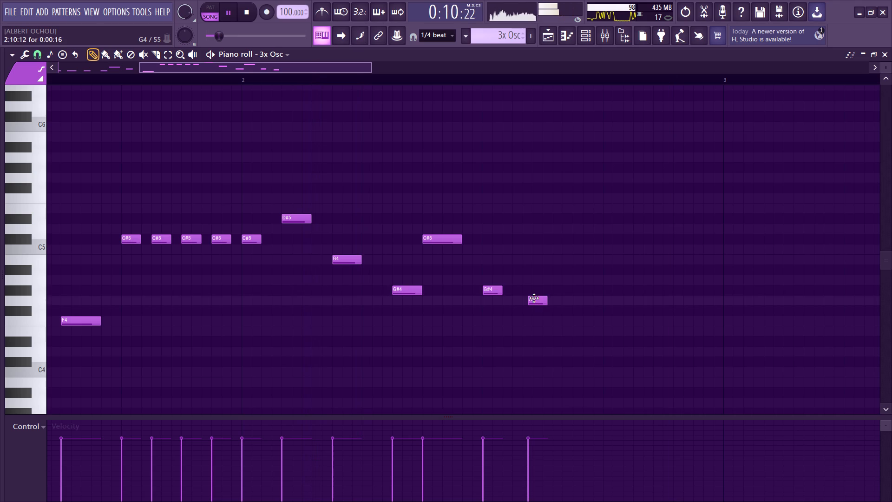
drag(534, 298, 531, 286)
key(space)
key(space)
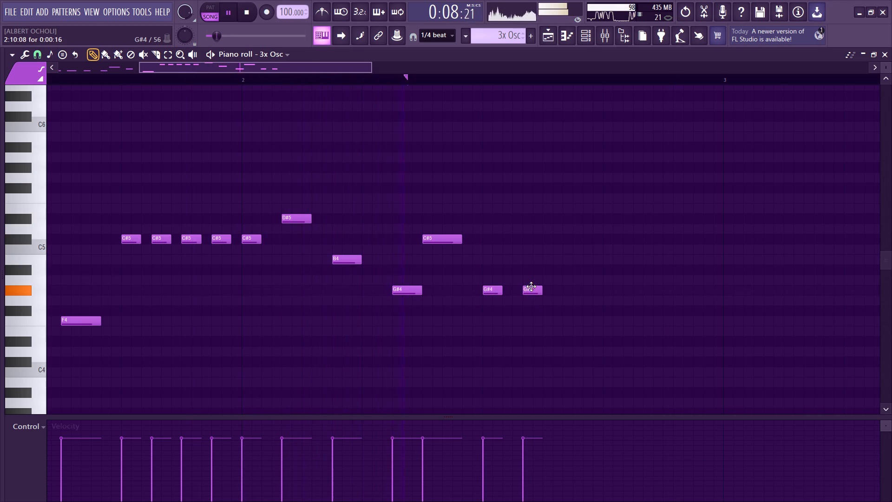
key(space)
drag(531, 286, 538, 287)
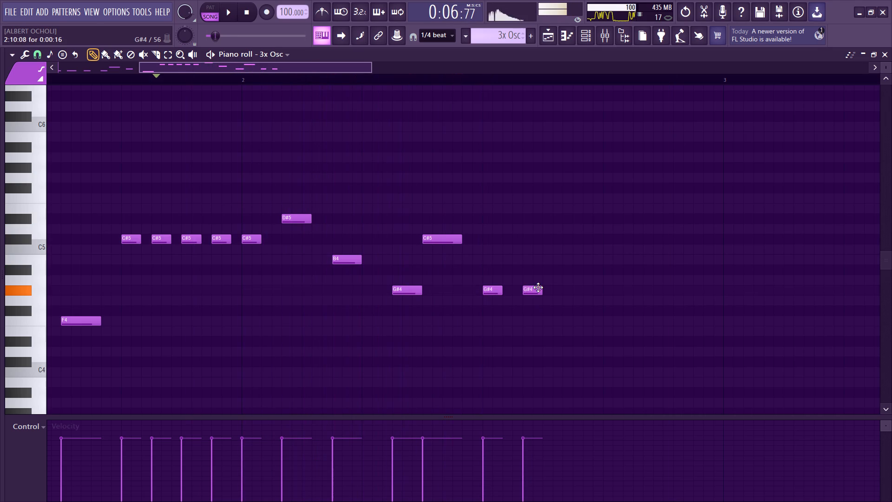
drag(538, 287, 543, 289)
key(space)
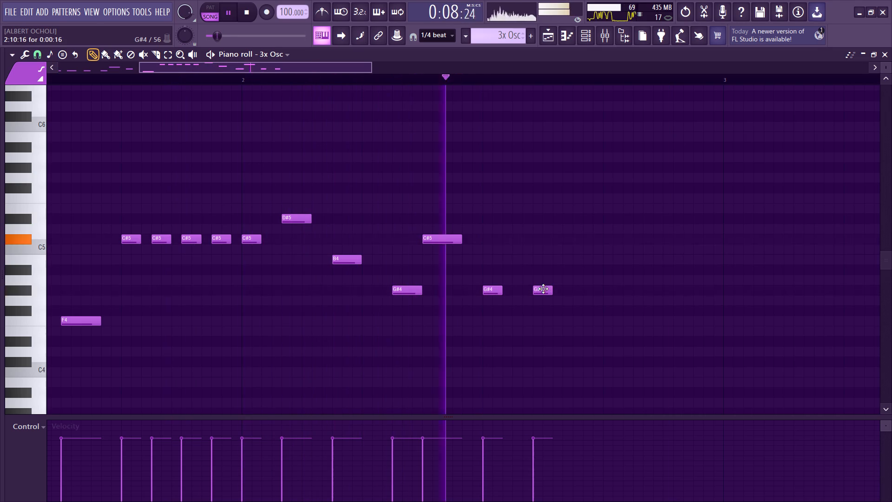
key(space)
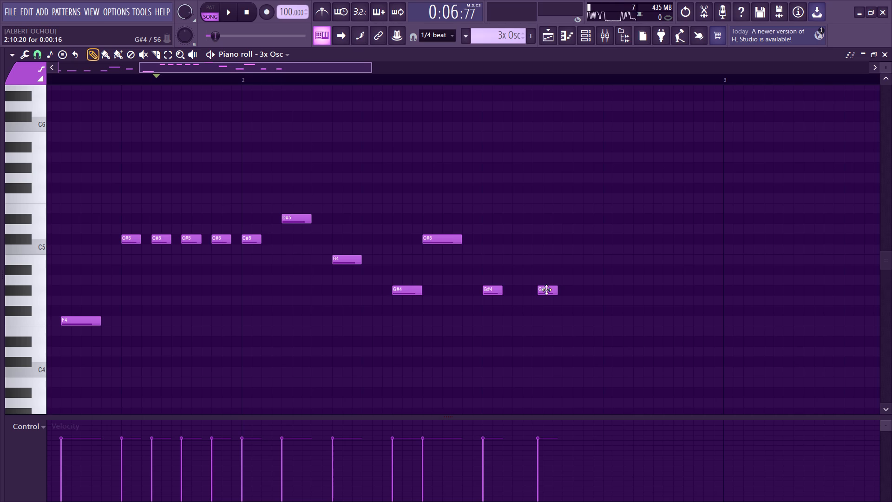
Listen to the melody's ending repeatedly, with playback starting from bar 2.
key(space)
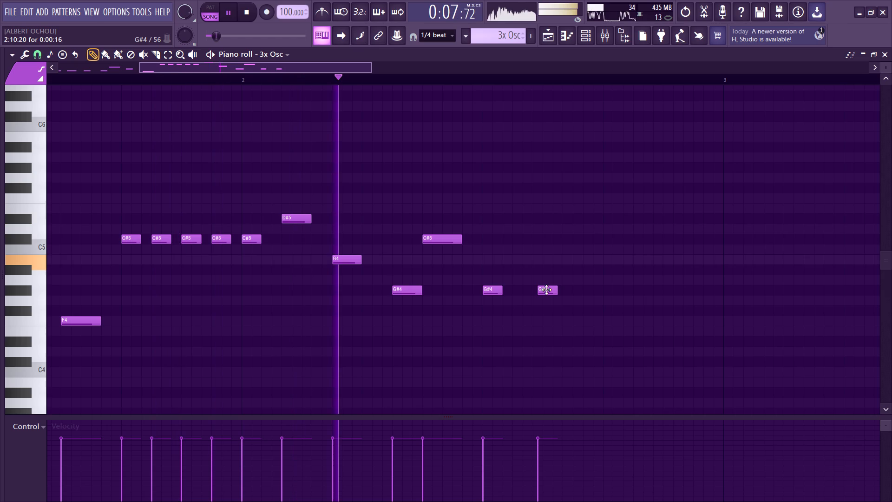
key(space)
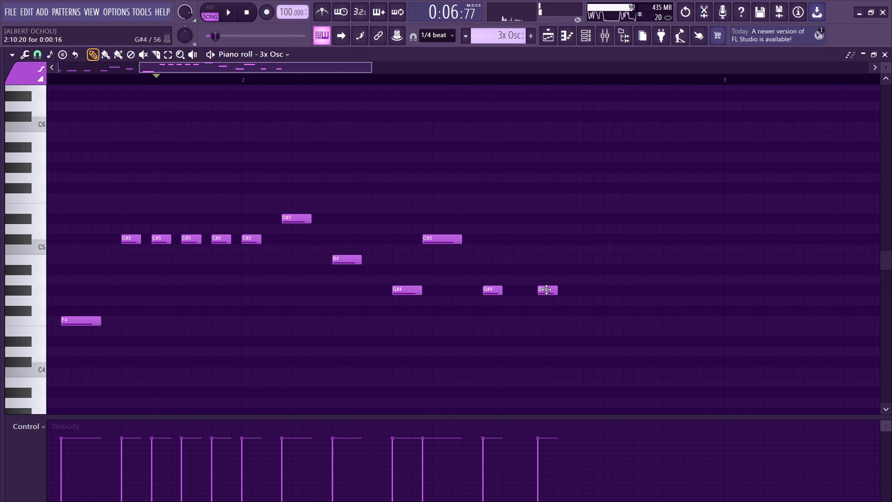
click(241, 78)
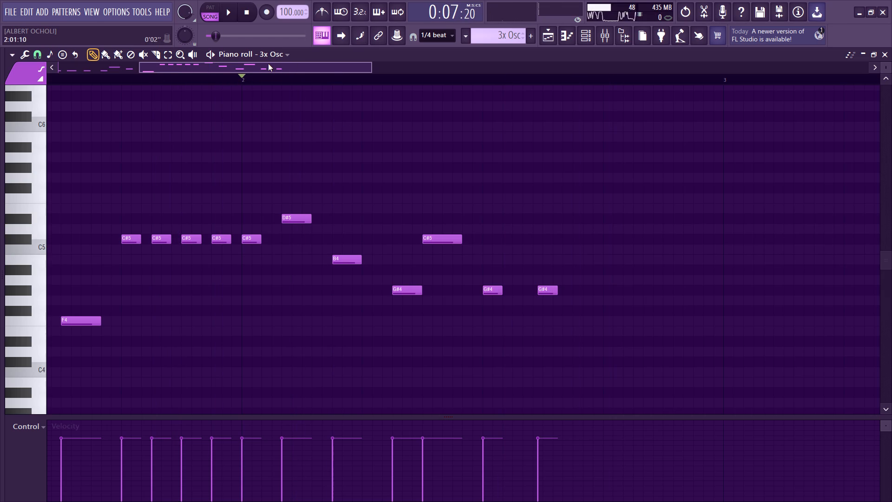
drag(268, 64, 296, 65)
key(space)
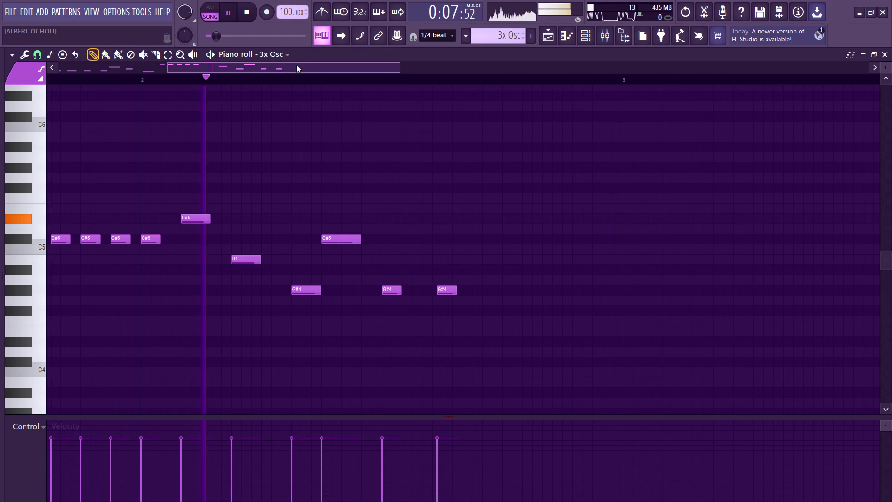
key(space)
key(space)
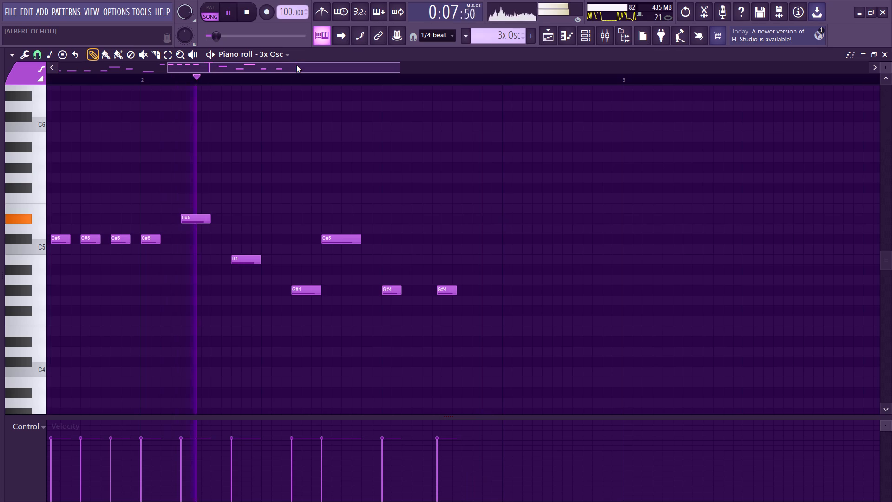
key(space)
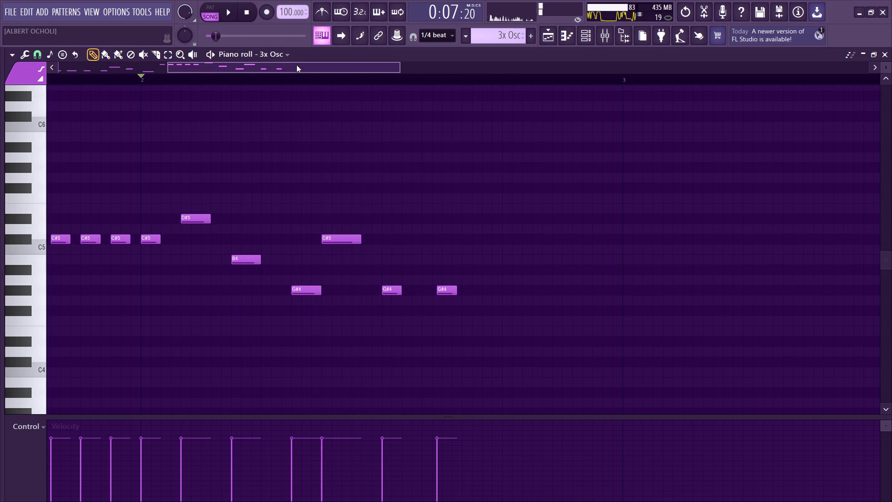
key(space)
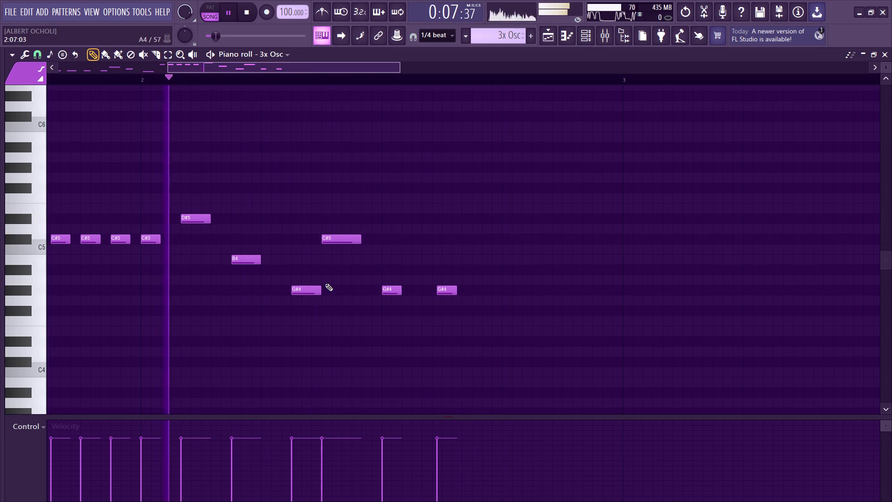
key(space)
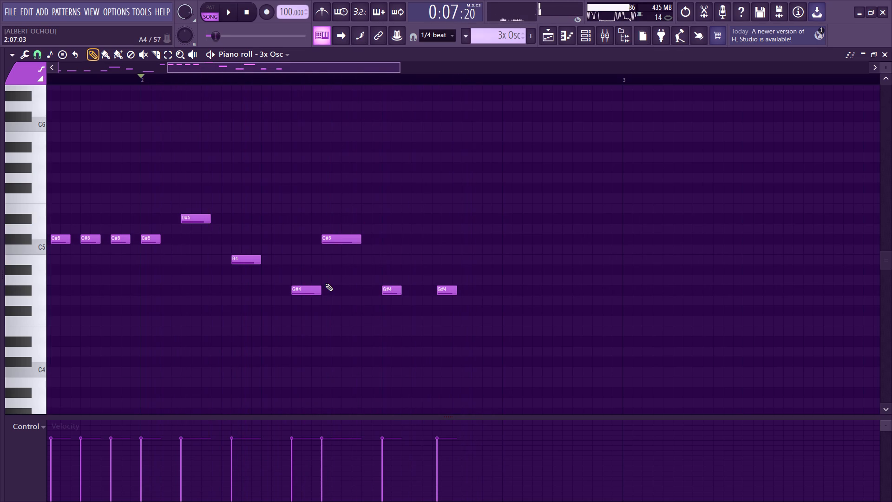
Audition G#4 and C#5, then add a 0:00:16 C#5 note after the last G#4, on the fourth beat of bar 2.
double_click(28, 291)
double_click(26, 239)
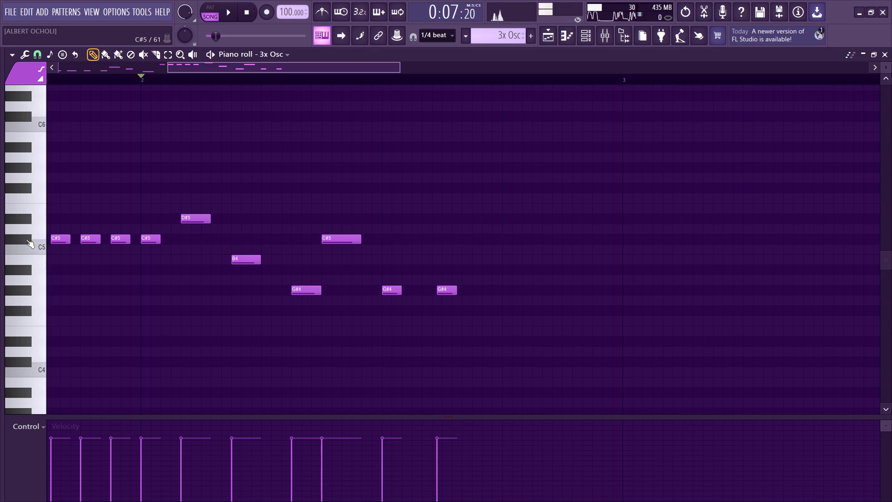
click(480, 239)
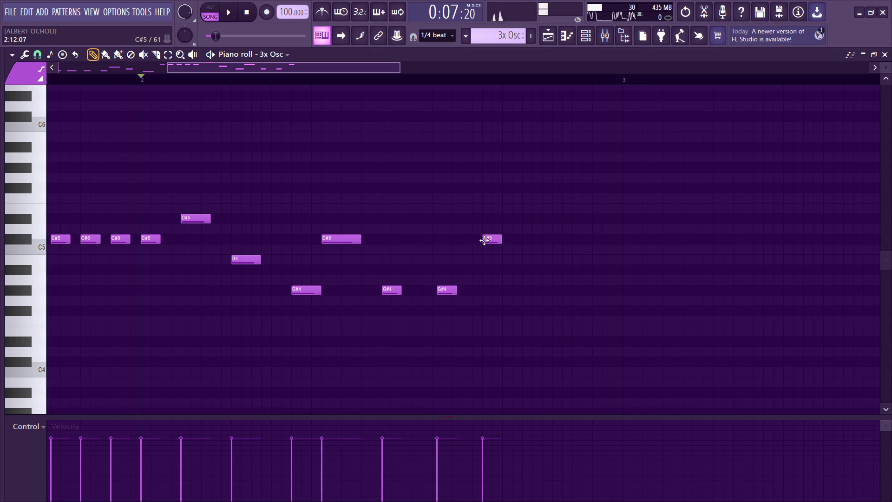
key(space)
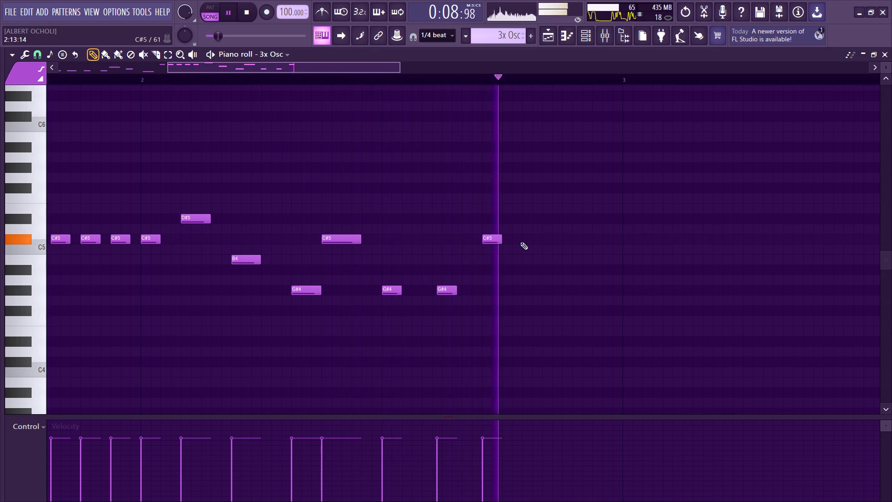
key(space)
drag(492, 240, 504, 240)
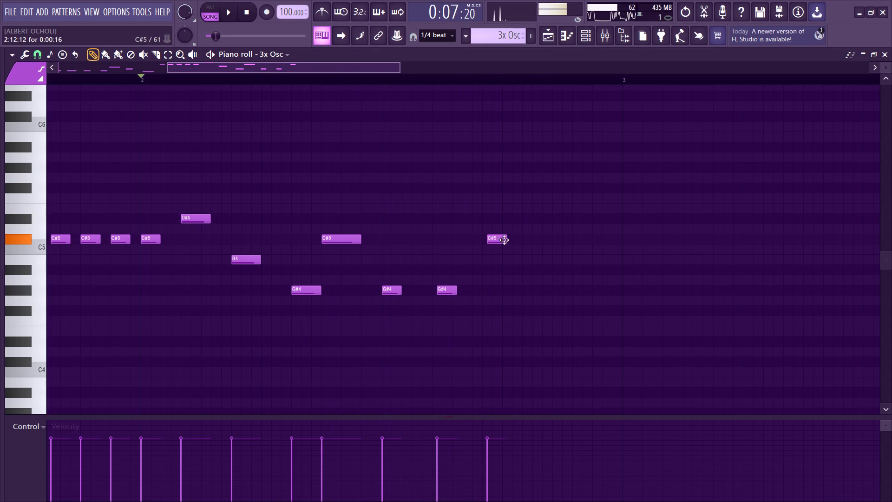
drag(504, 240, 512, 239)
key(space)
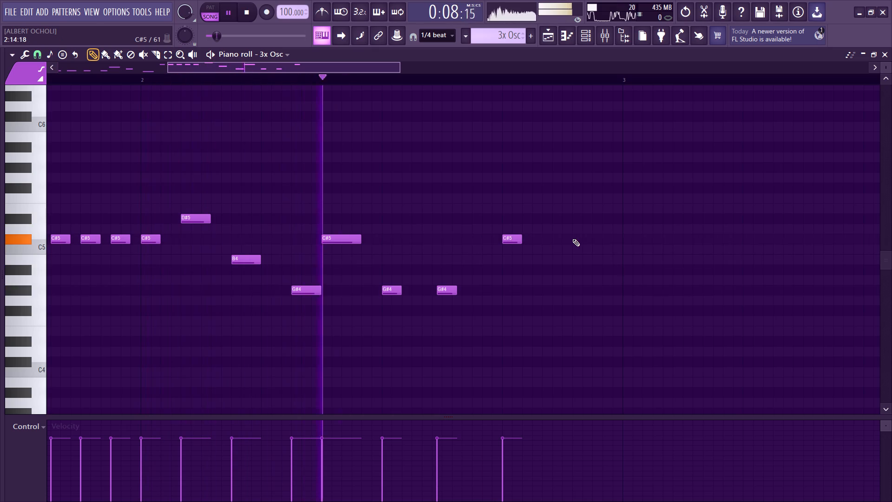
Add a second 0:00:16 C#5 note near the end of bar 2 and shift it to 2:15:04, checking the timing by playback.
click(579, 241)
click(579, 241)
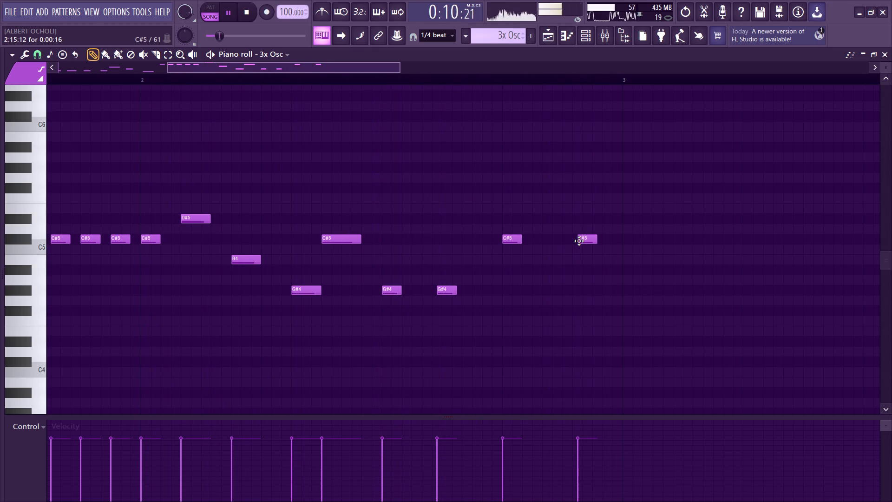
key(space)
key(space)
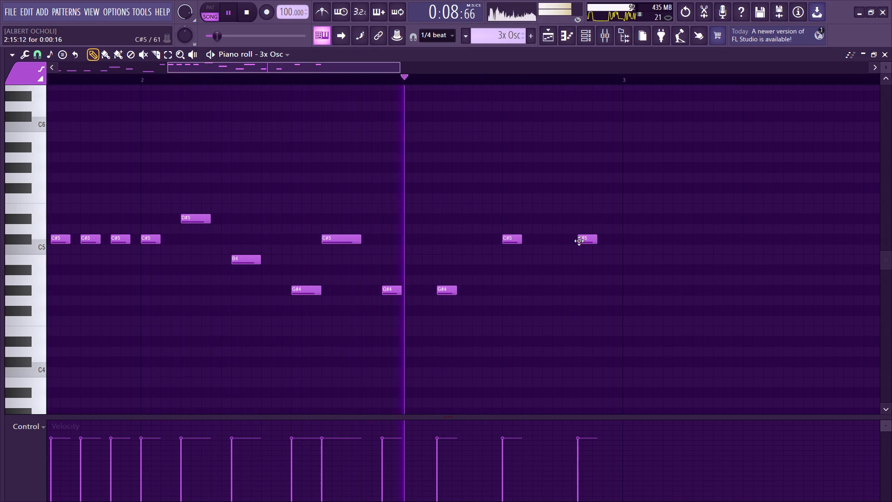
drag(579, 241, 573, 243)
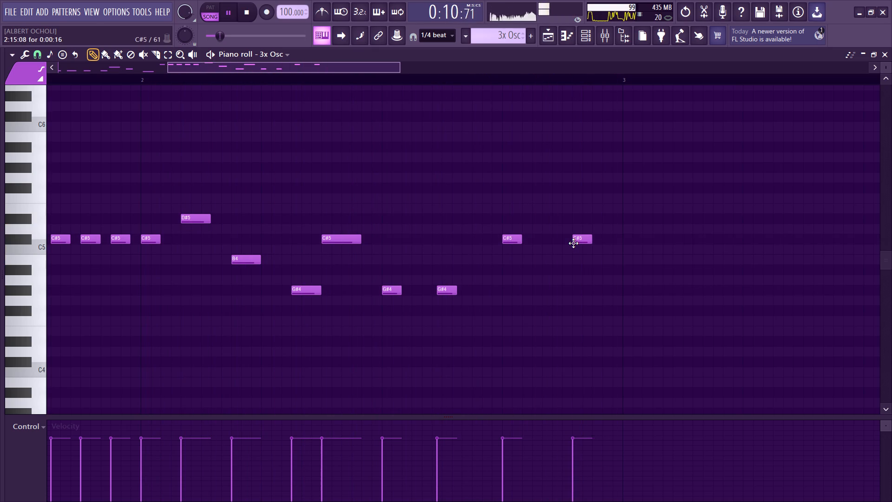
key(space)
key(space)
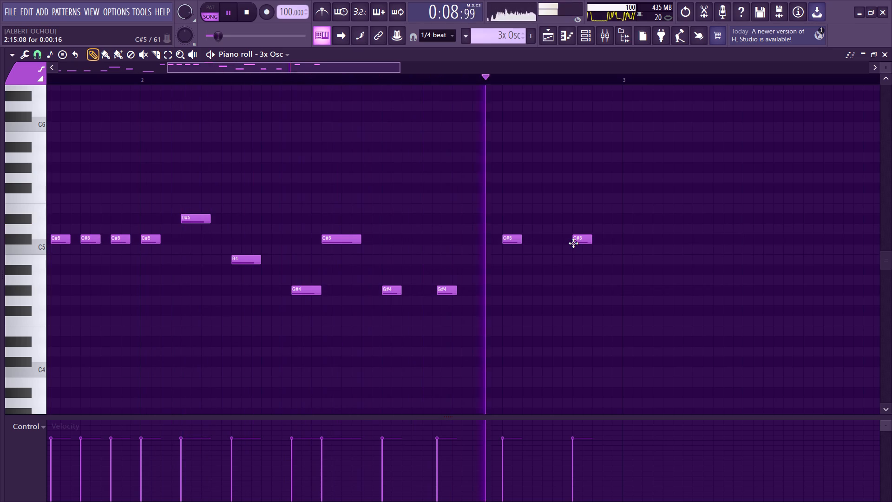
key(space)
drag(573, 243, 569, 243)
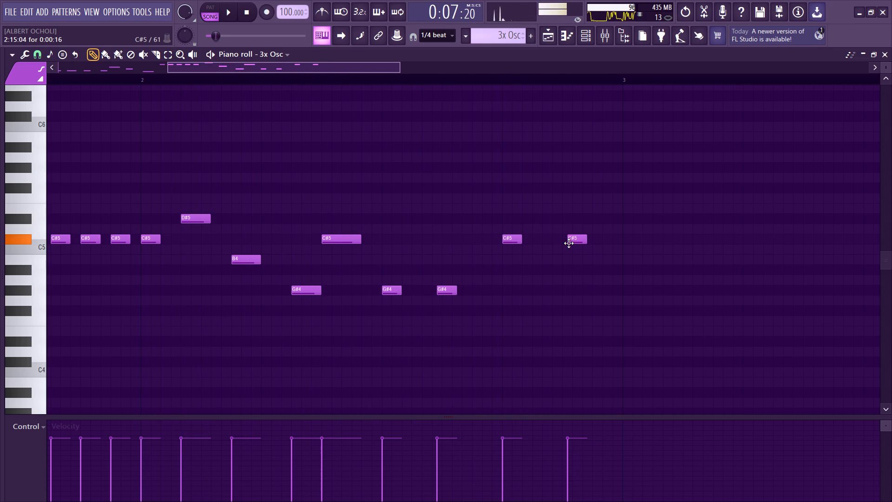
drag(569, 243, 568, 243)
key(space)
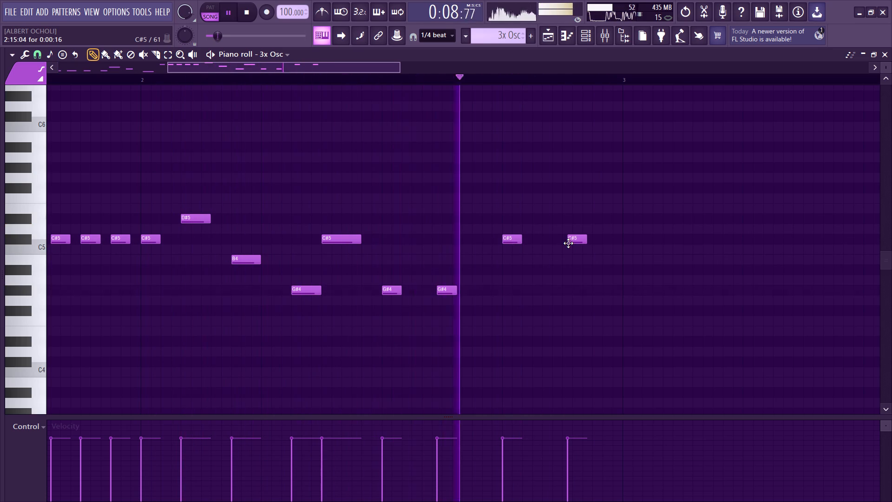
key(space)
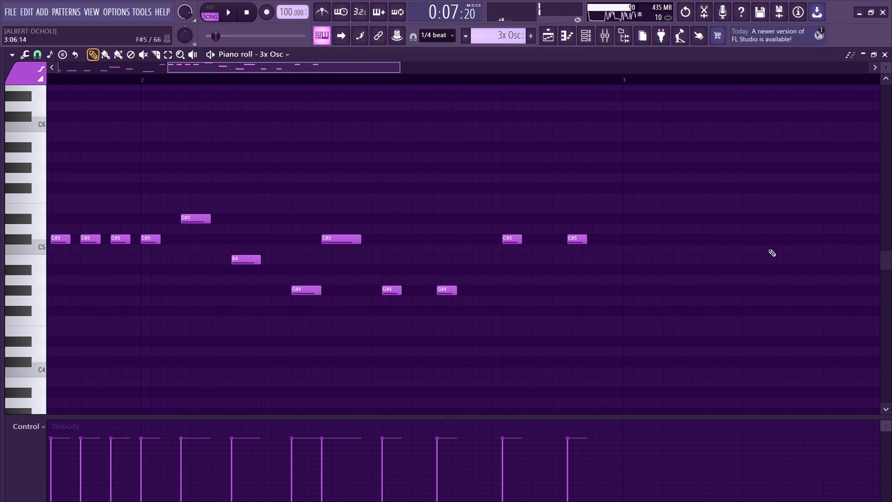
Close the piano roll and move the 3x Osc pattern clip in the playlist to start at bar 1.
click(886, 58)
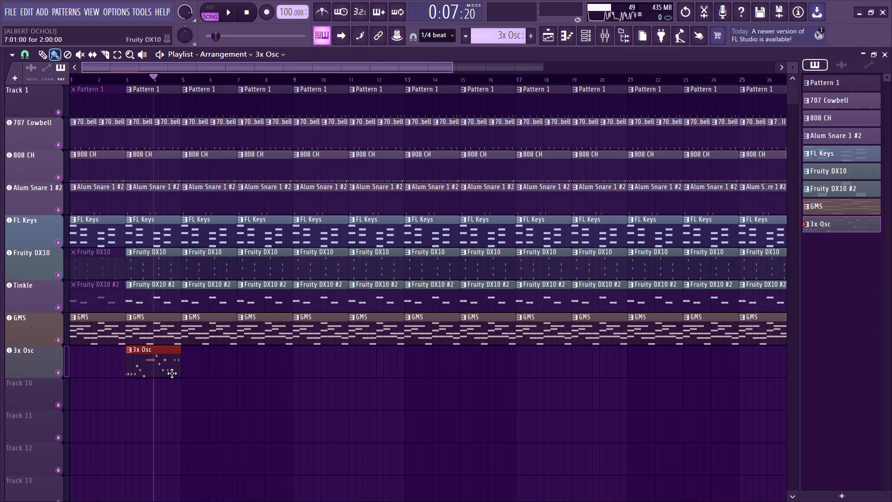
drag(163, 364, 60, 373)
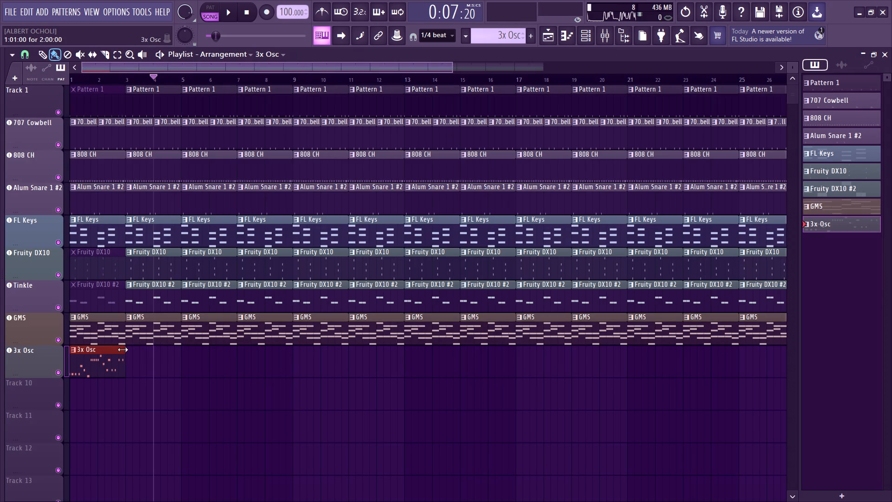
Repeat the 3x Osc clip back to back through the end of bar 32, matching the other tracks, and remove the surplus copy.
key(ctrl+b)
key(ctrl+b)
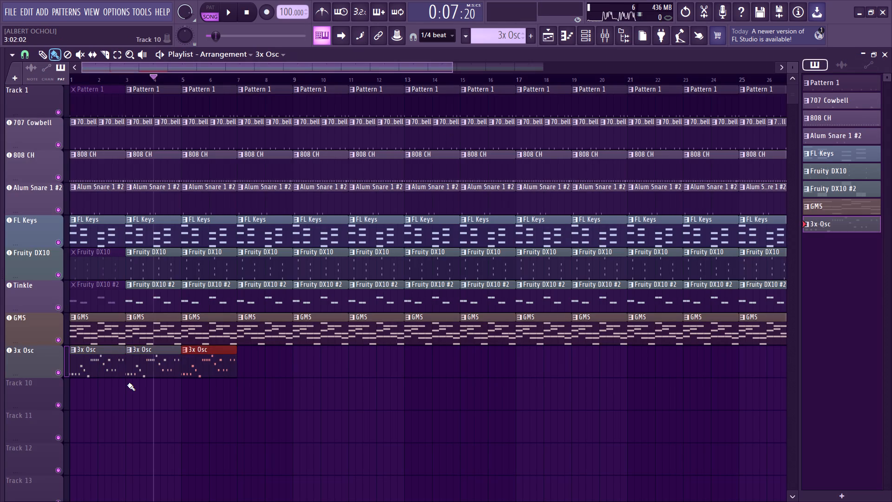
key(ctrl+b)
key(ctrl+b)
key(ctrl+b)
key(ctrl+b)
key(ctrl+b)
key(ctrl+b)
key(ctrl+b)
key(ctrl+b)
key(ctrl+b)
key(ctrl+b)
key(ctrl+b)
key(ctrl+b)
key(ctrl+b)
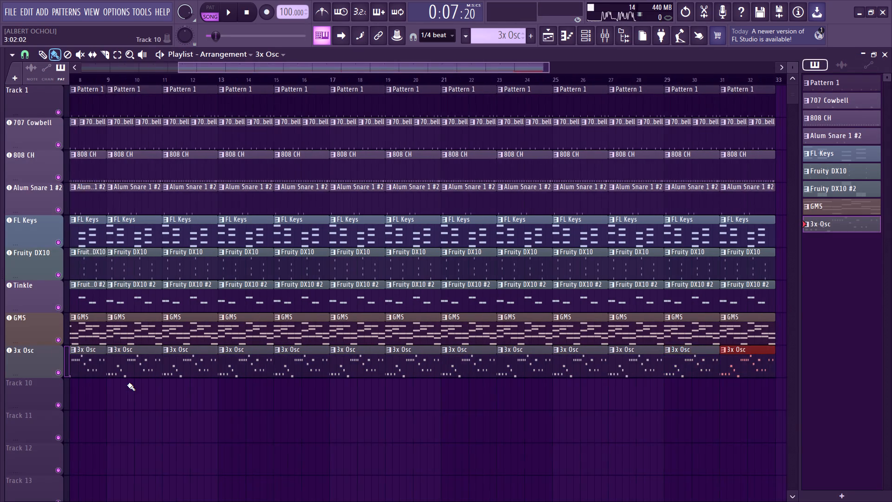
key(ctrl+b)
right_click(703, 377)
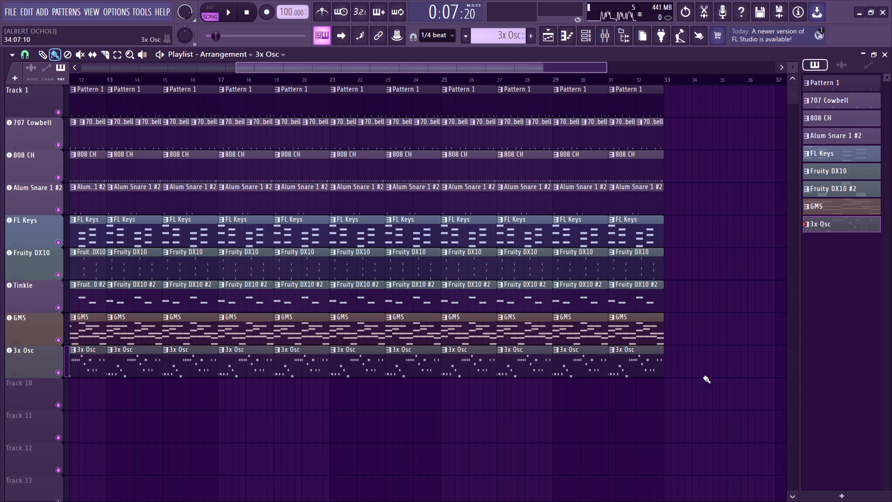
Select the 808 Kick channel in the channel rack and route it to mixer insert 1.
click(597, 37)
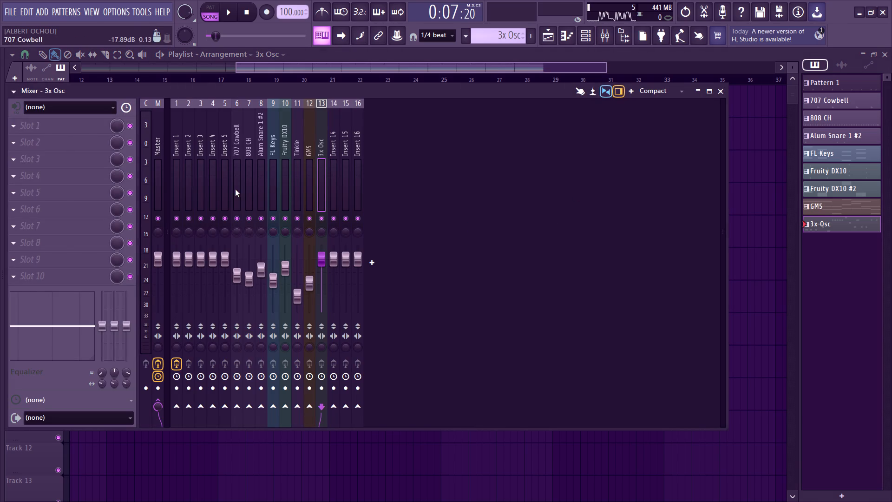
click(588, 34)
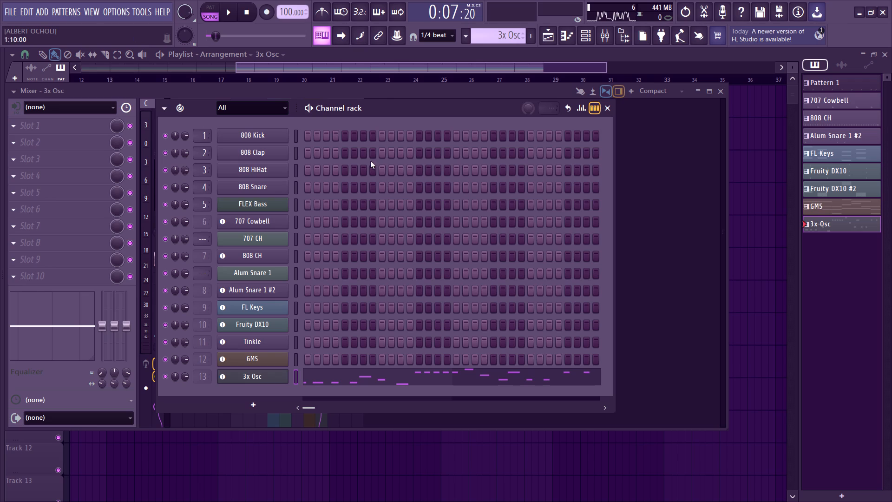
click(296, 132)
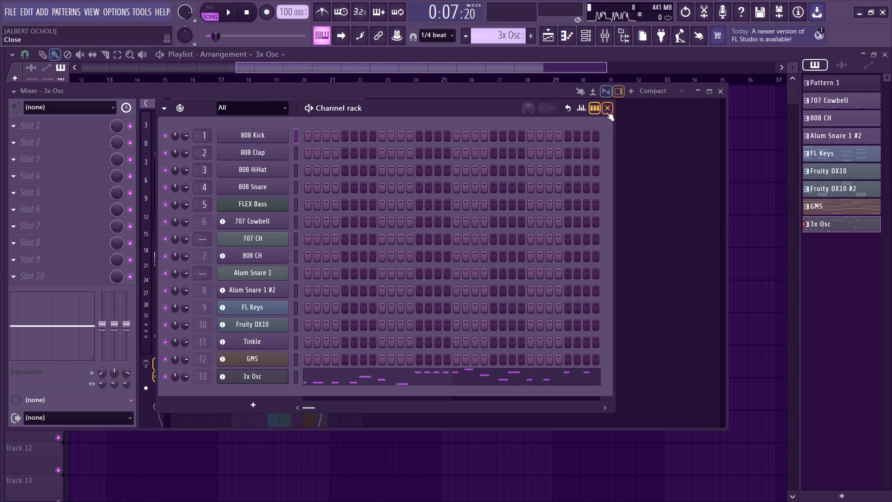
click(606, 112)
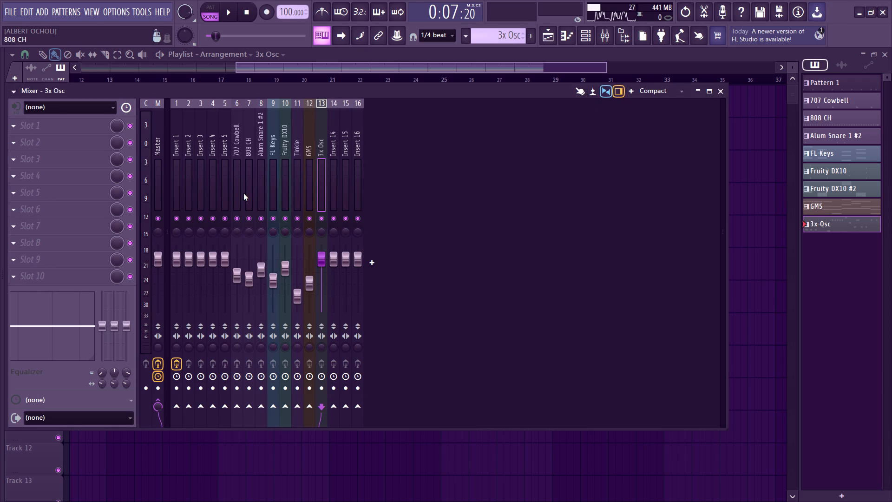
click(178, 171)
right_click(178, 171)
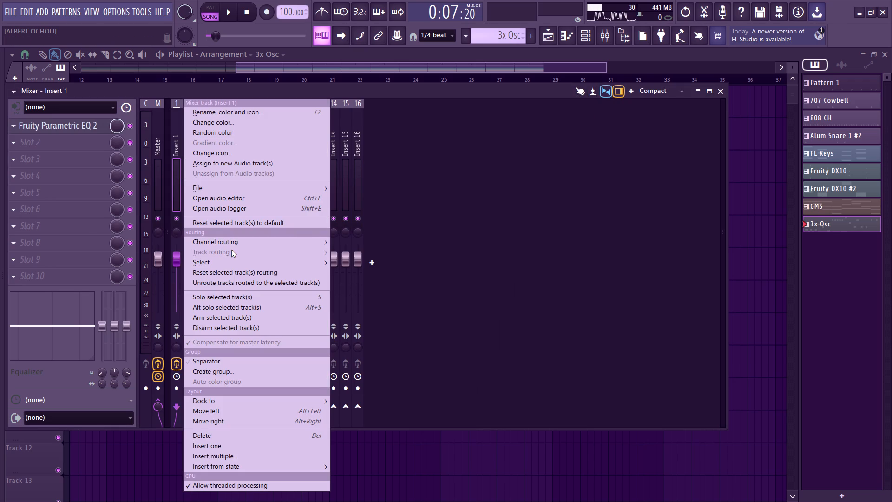
click(233, 243)
click(343, 243)
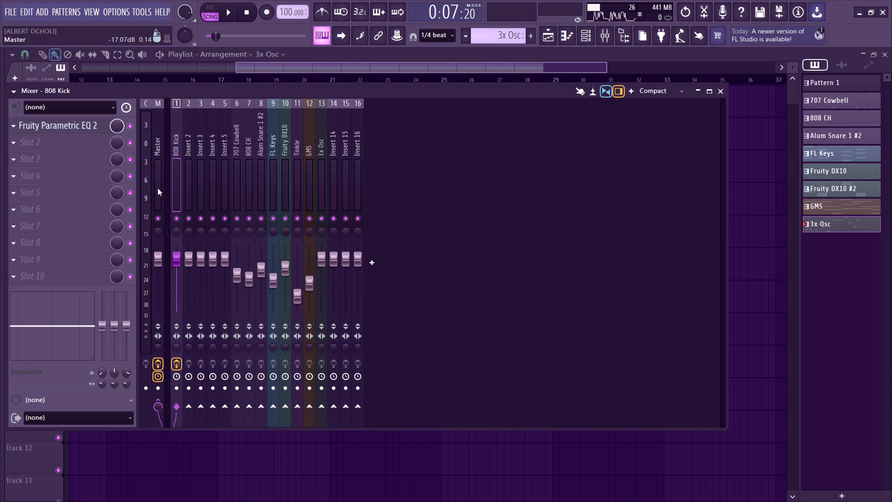
Sidechain the 808 Kick mixer track to the 3x Osc track and raise the send level.
right_click(321, 407)
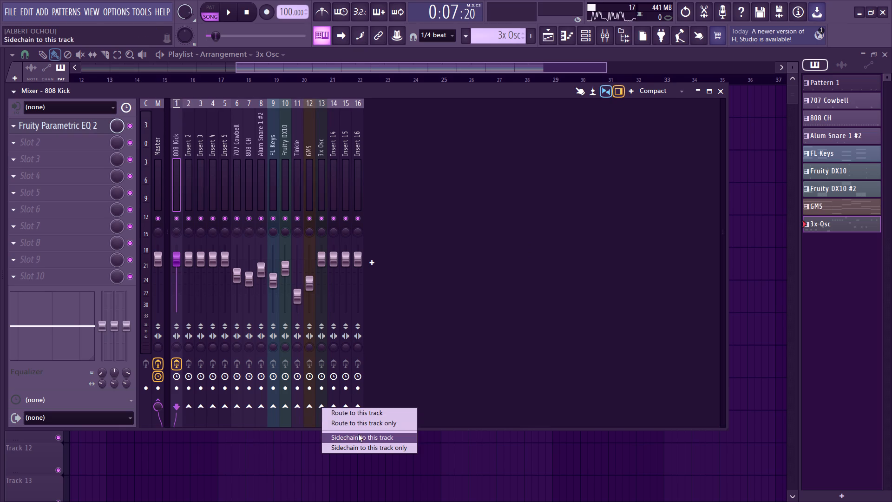
click(358, 437)
drag(325, 407, 323, 404)
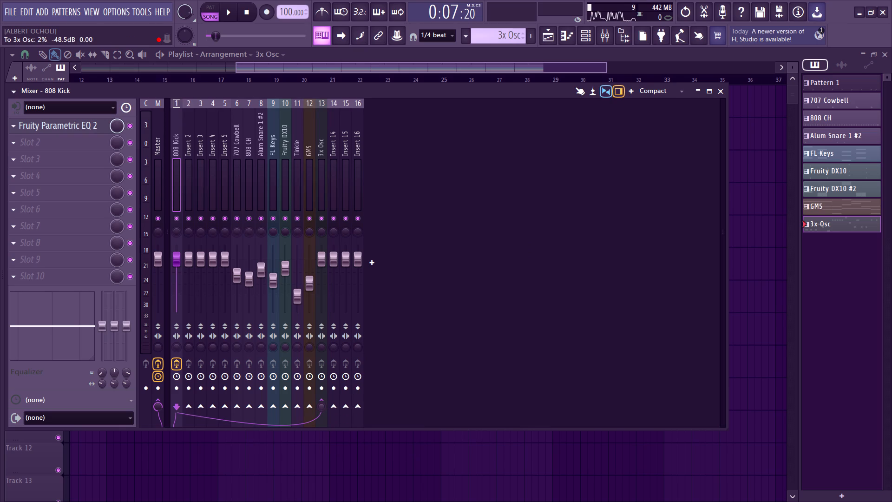
drag(323, 404, 303, 307)
Lower the 3x Osc mixer fader to about the 707 Cowbell fader's height during song playback, and close the mixer.
key(space)
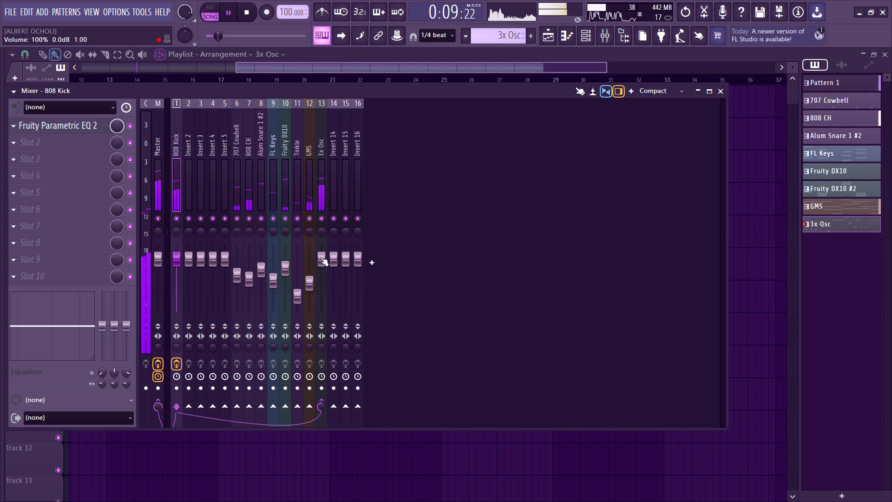
drag(320, 257, 325, 289)
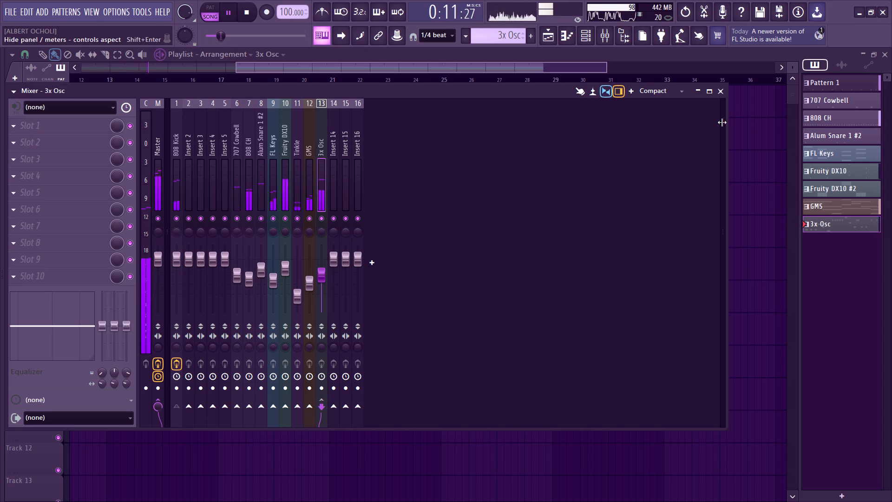
click(720, 92)
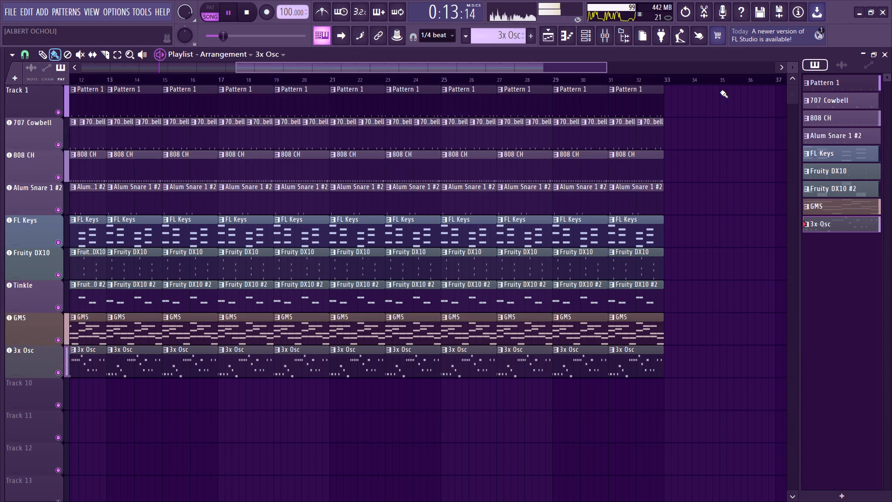
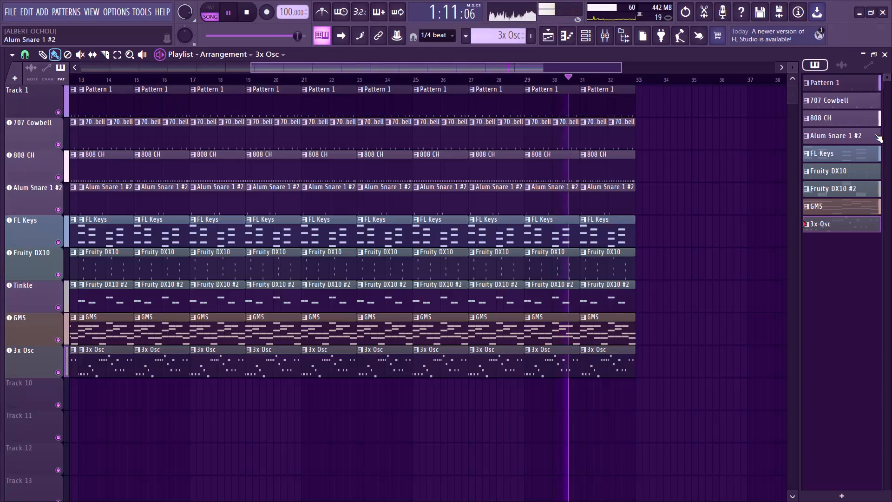
Stop playback, return to the song's start, and mute the first two 3x Osc clips, covering bars 1 to 4.
key(space)
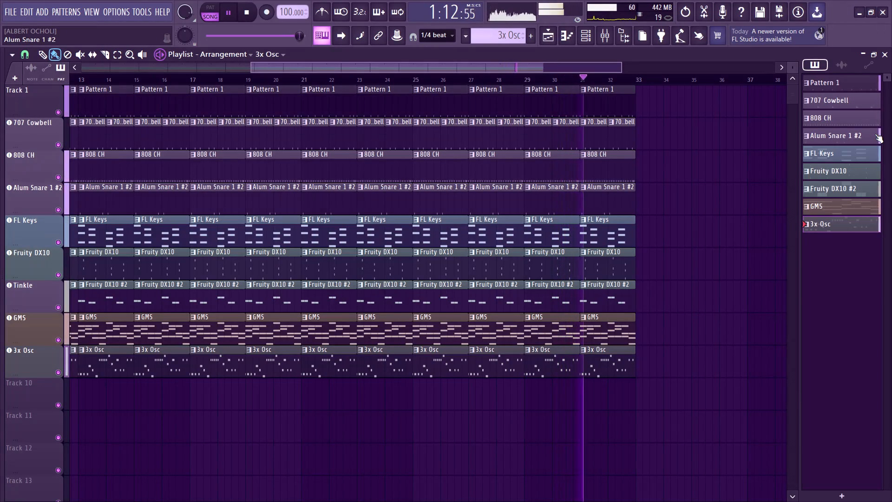
drag(573, 65, 398, 77)
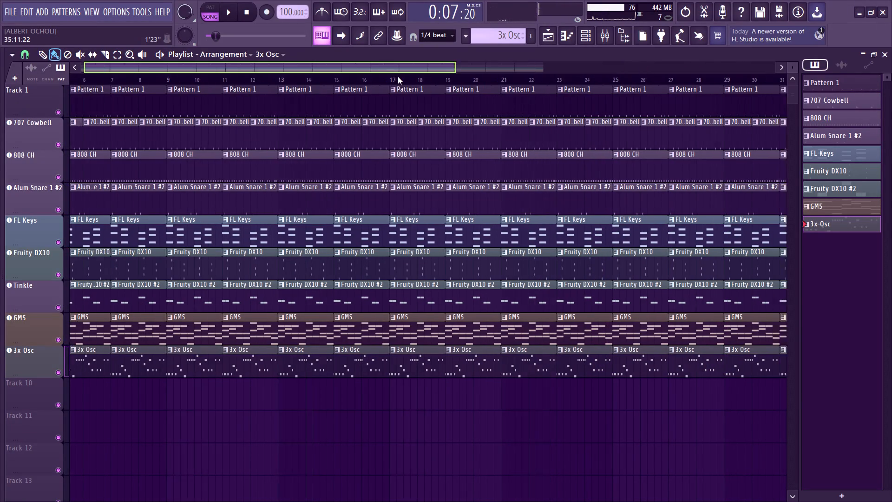
drag(398, 77, 198, 100)
drag(113, 79, 47, 88)
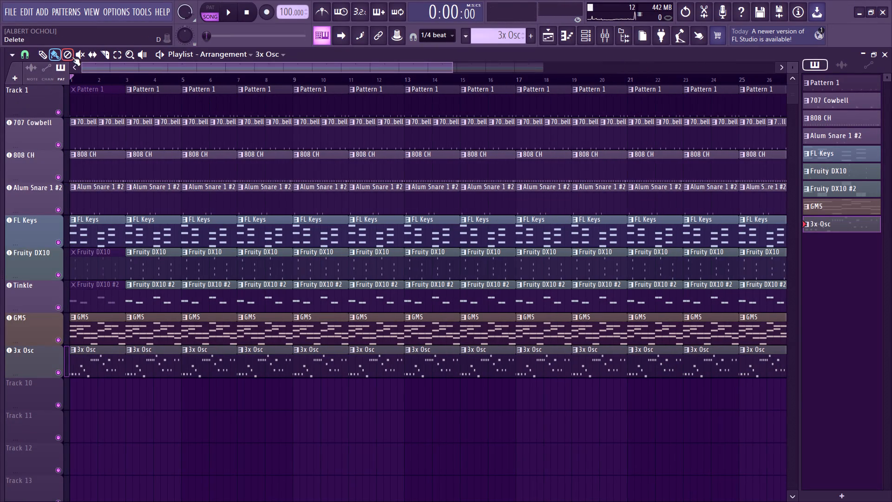
click(81, 57)
drag(162, 363, 96, 363)
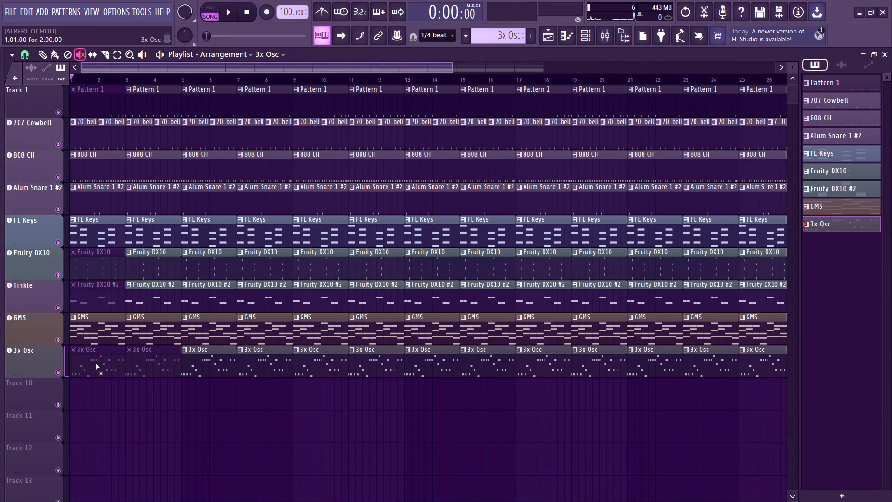
Save the project as NEW INSTRU 1 in a new project folder, without replacing the existing NEW INSTRU file.
key(ctrl+s)
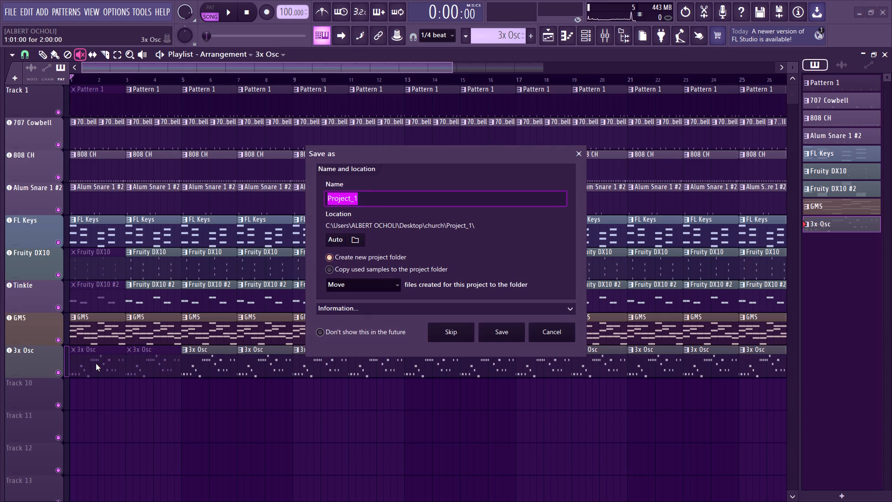
text(NEW INSTRU)
key(Return)
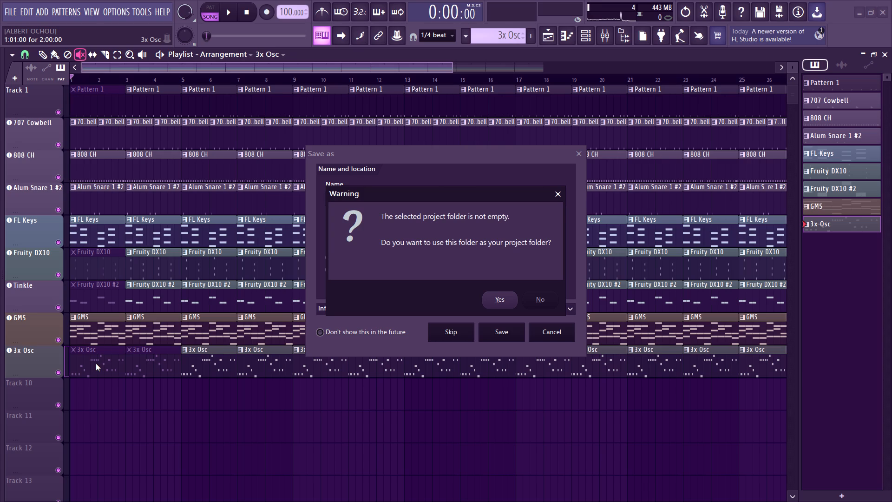
click(503, 301)
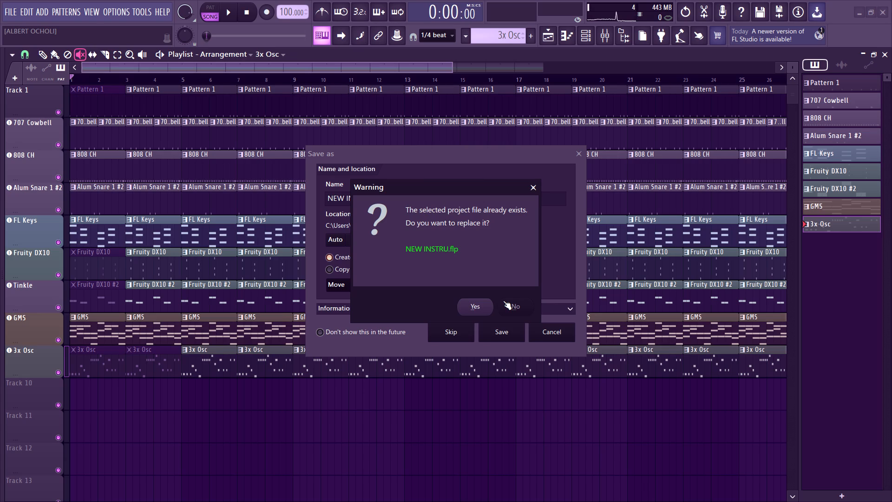
click(518, 303)
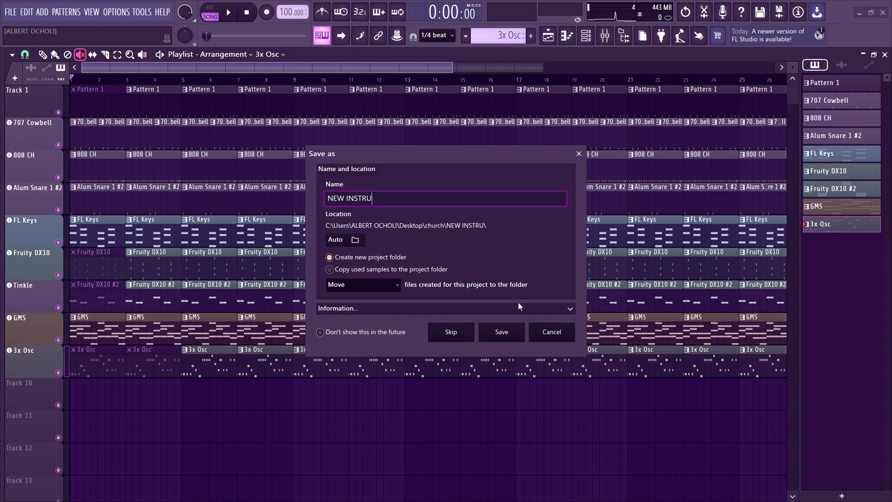
click(410, 197)
key(space)
key(1)
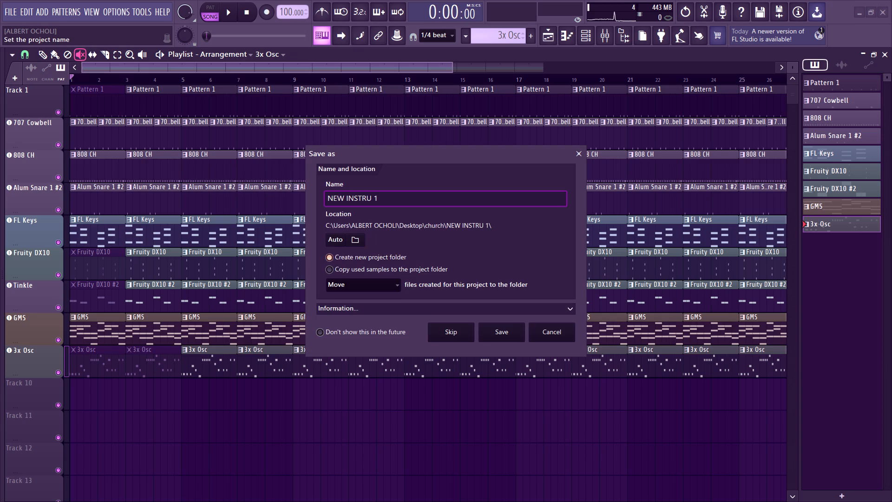
key(Return)
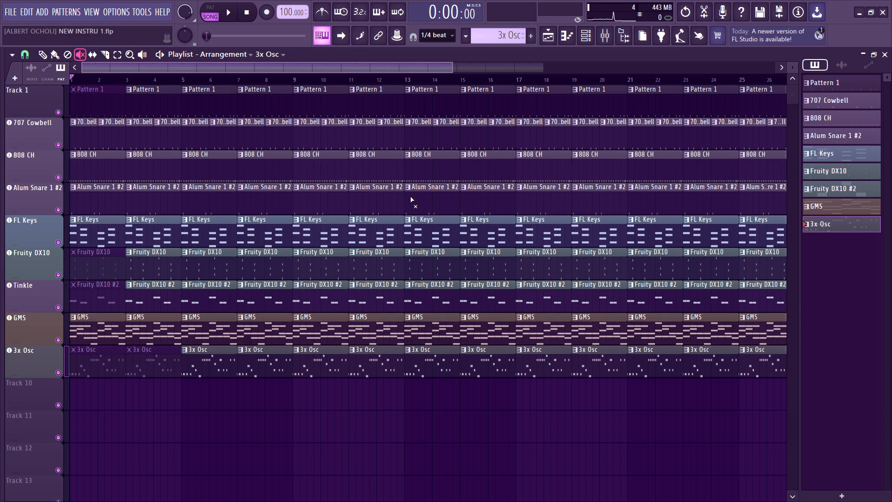
Switch the playlist from the Mute tool back to the Paint tool.
key(b)
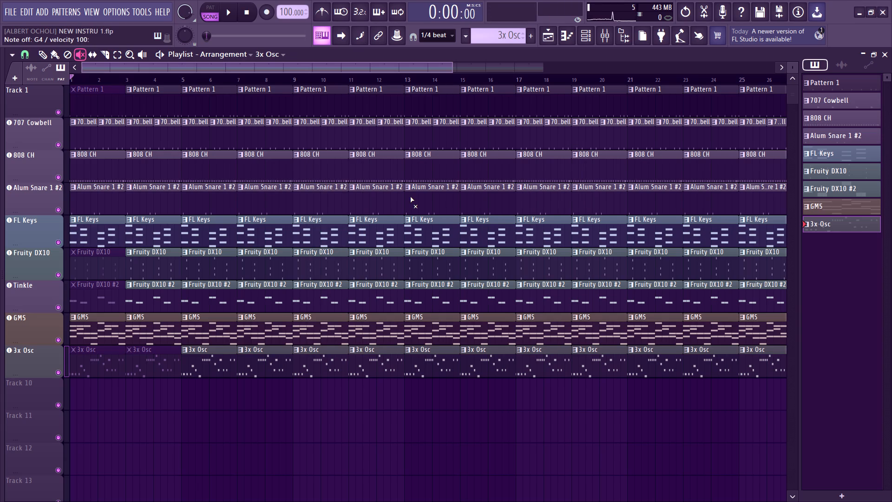
click(58, 58)
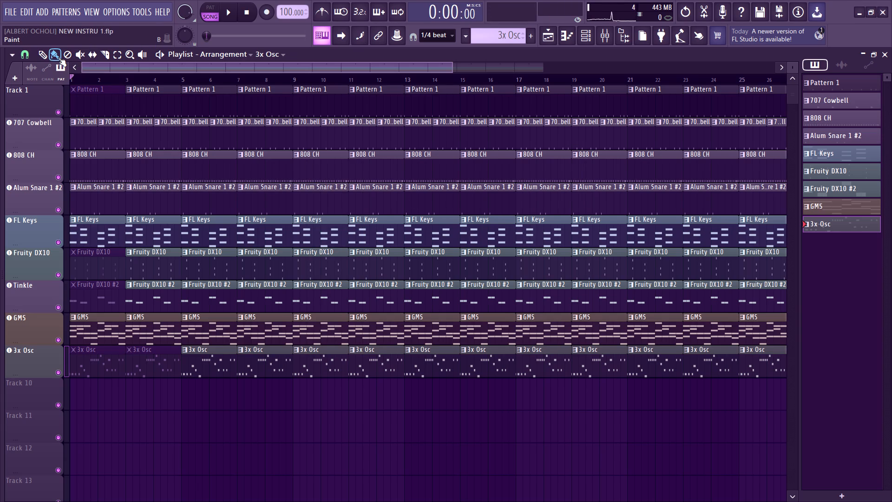
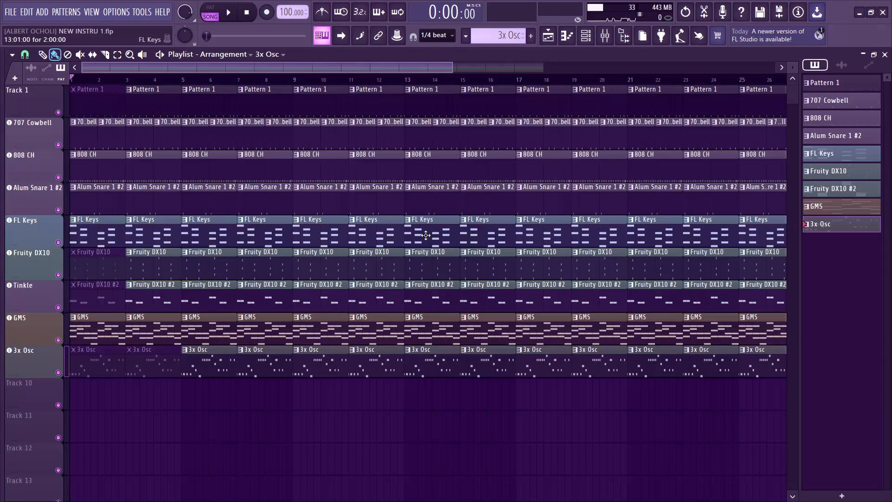
Delete the FL Keys clip covering bars 13 to 14 in the playlist.
right_click(426, 235)
click(426, 235)
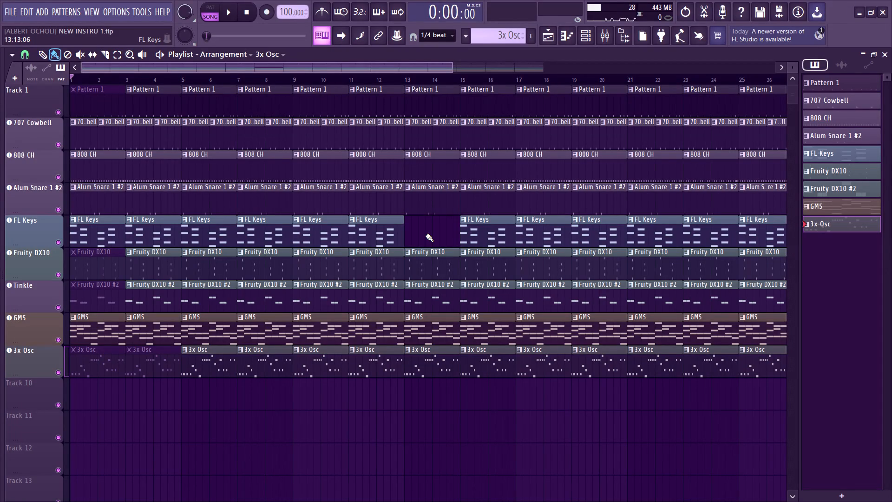
Play the arrangement from the song's start to hear the opening bars, and stop playback.
key(space)
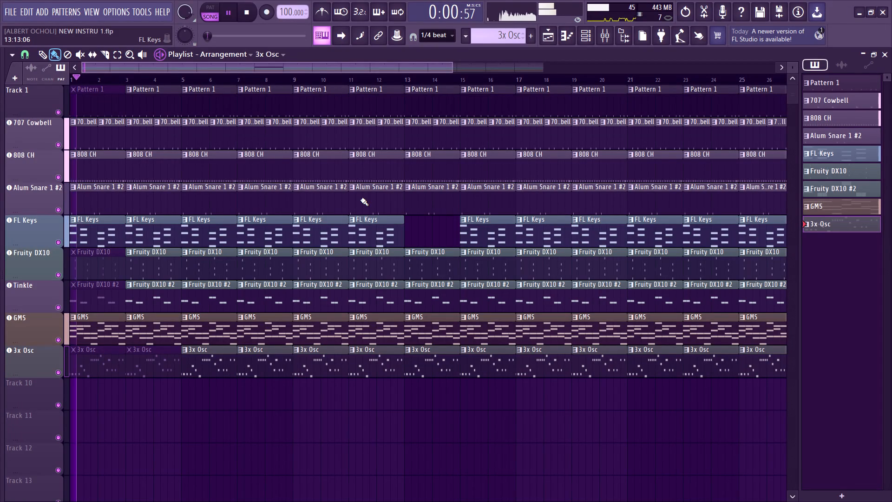
drag(255, 64, 177, 76)
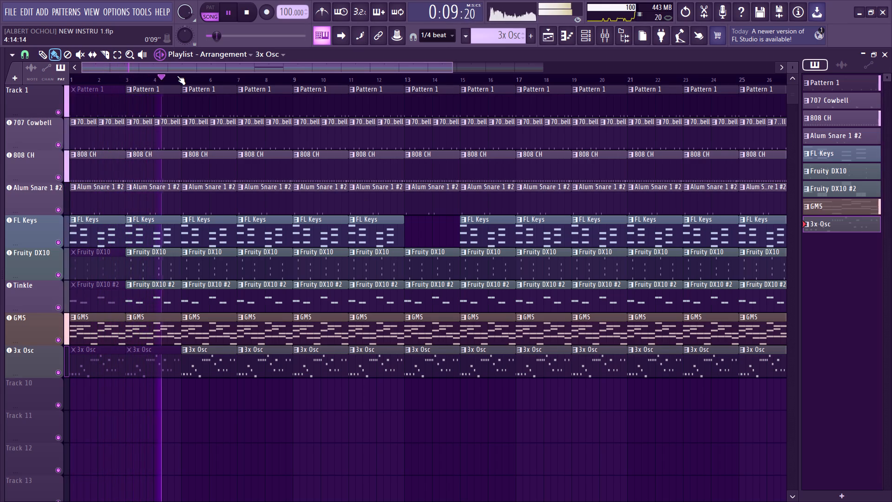
key(space)
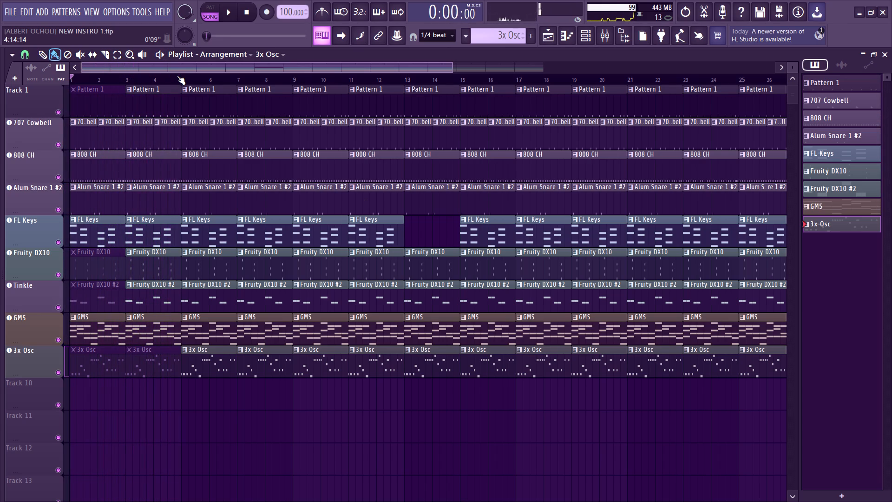
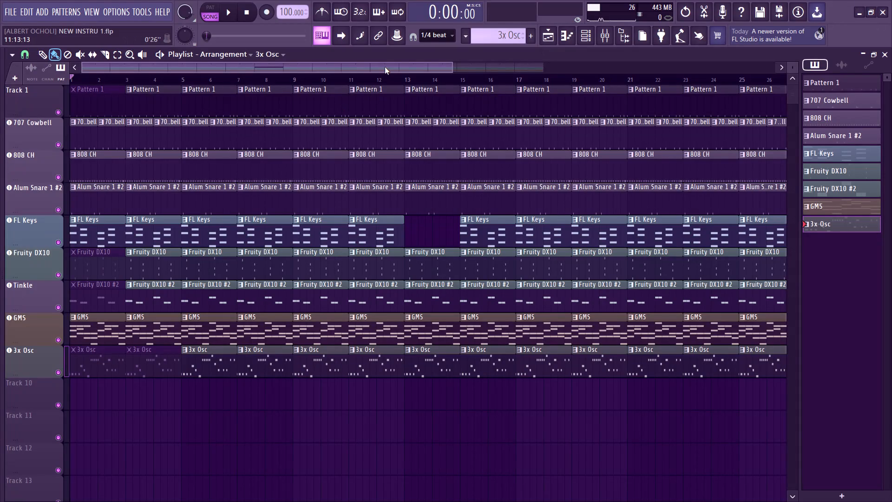
Play the arrangement from the song's start and again from around bar 12 to check the transition into the FL Keys gap.
drag(384, 67, 347, 68)
key(space)
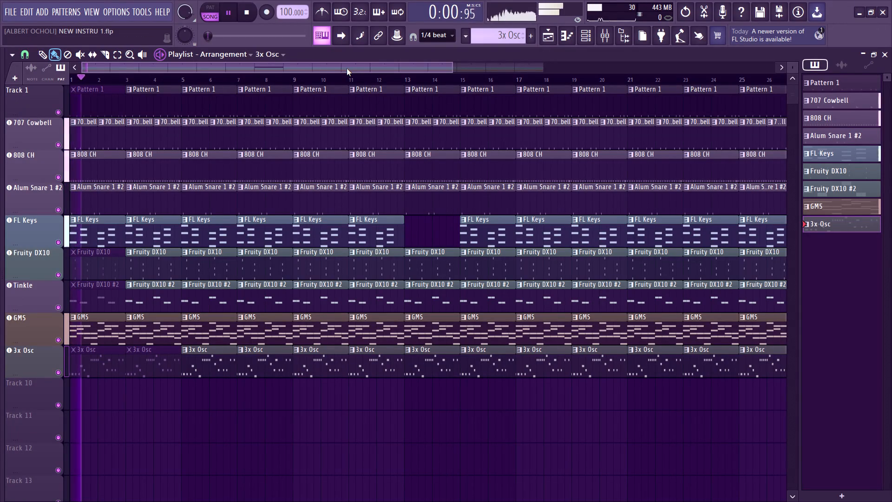
click(315, 79)
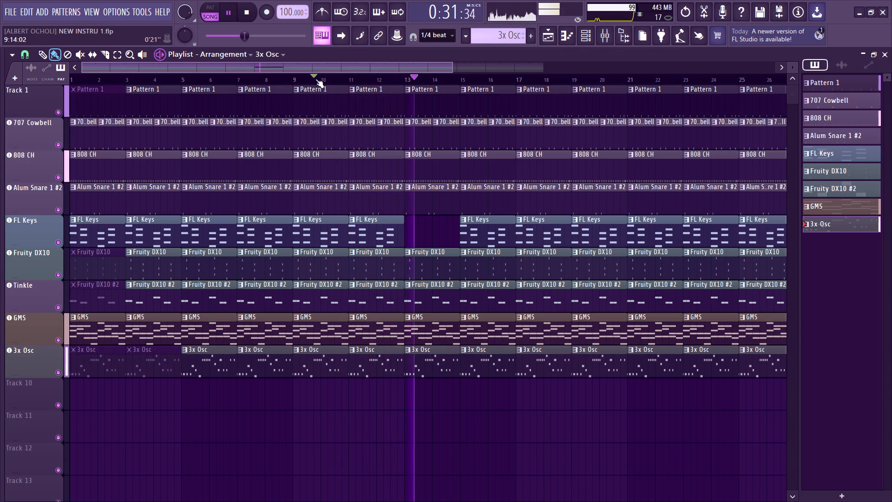
key(space)
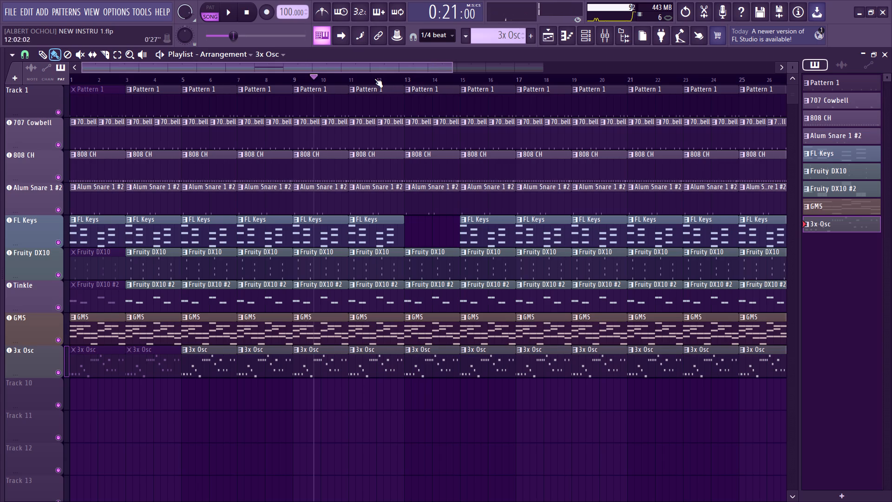
click(374, 79)
key(space)
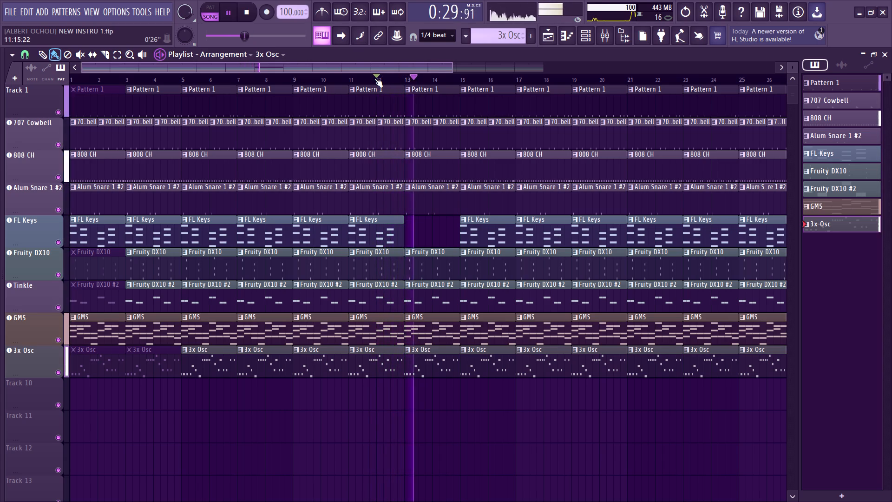
Extend the FL Keys gap by deleting the clips covering bars 15 to 20, listening from around bar 12.
right_click(494, 232)
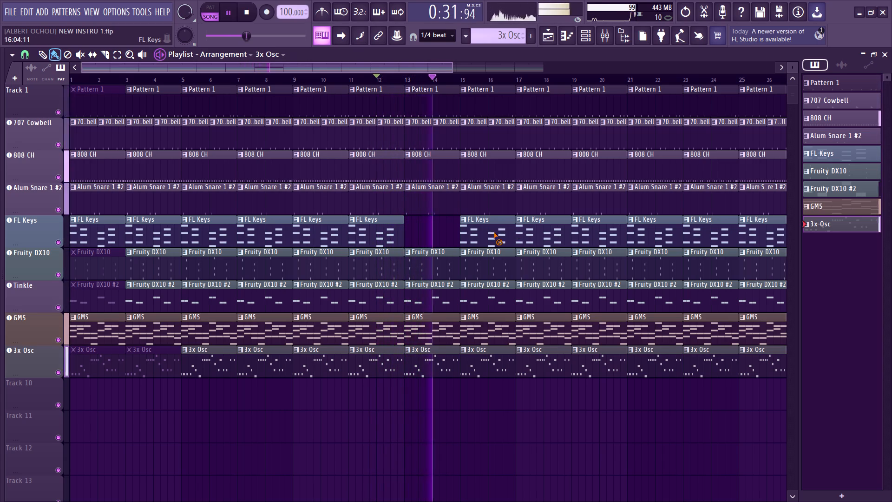
key(space)
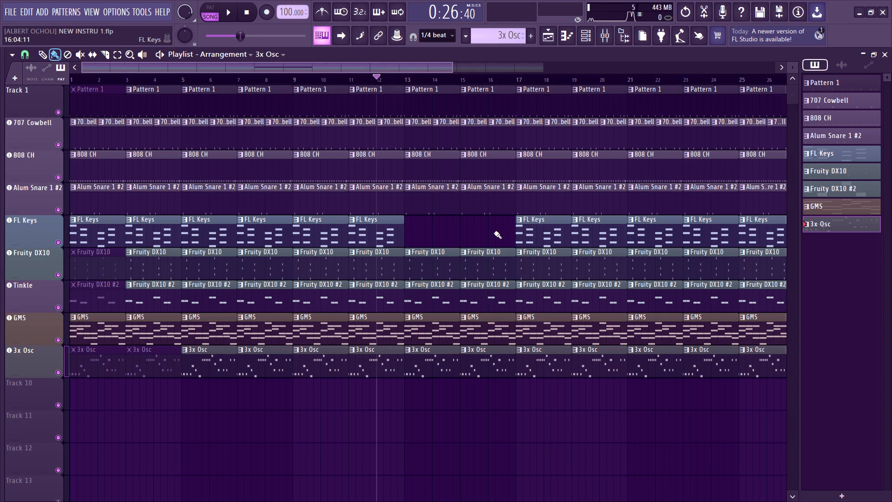
click(374, 77)
drag(365, 65, 420, 70)
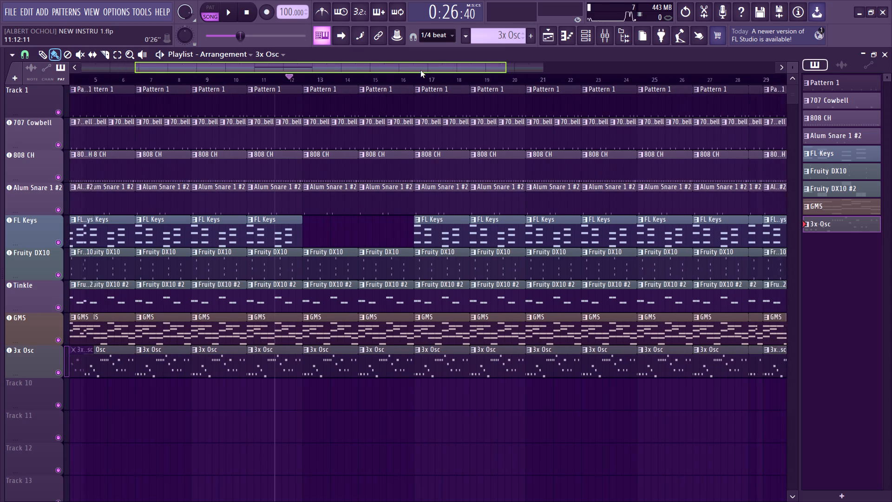
drag(420, 70, 421, 70)
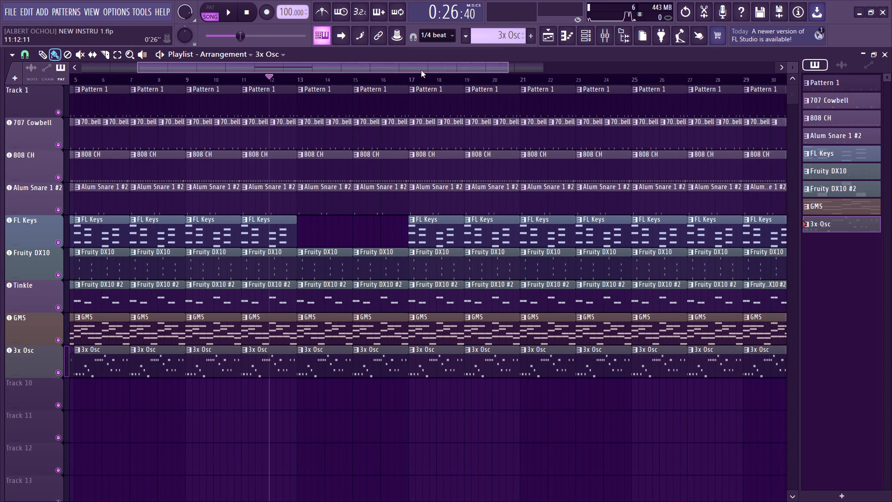
key(space)
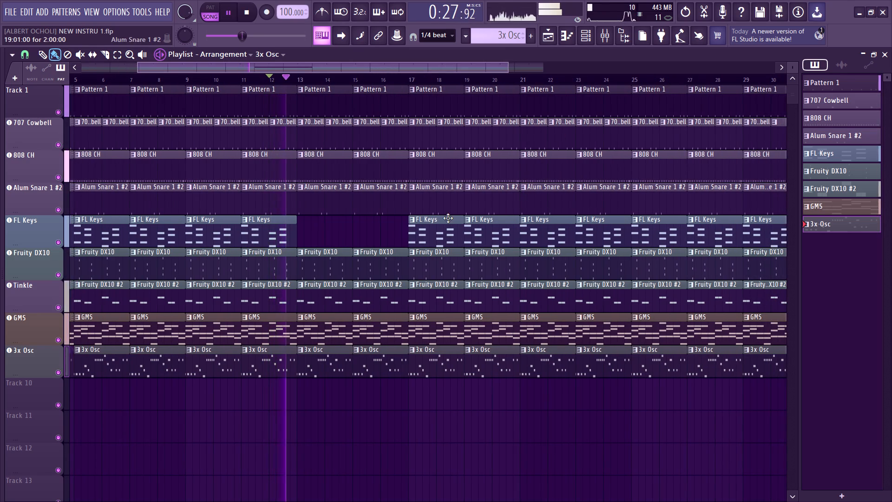
right_click(434, 224)
right_click(512, 227)
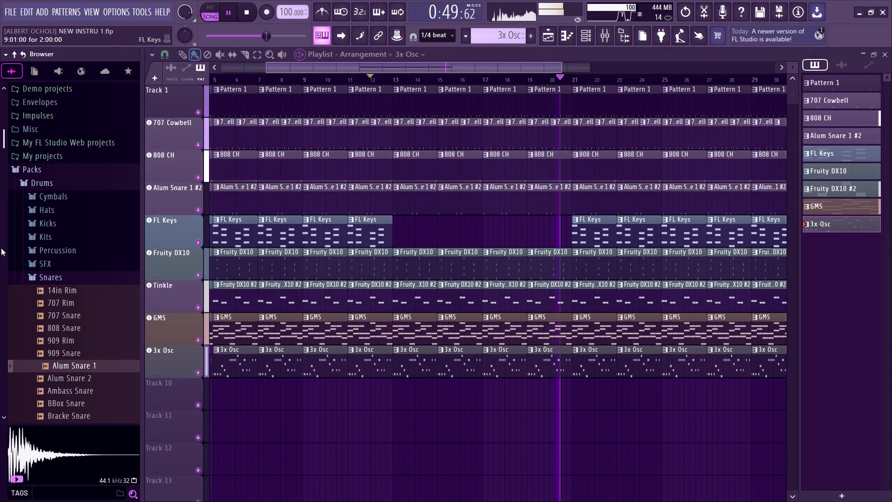
key(space)
Audition the crash, ride and Ekit cymbal samples in the Drums pack's Cymbals folder, from 707 Crash to Ekit Cymbal 2.
click(64, 279)
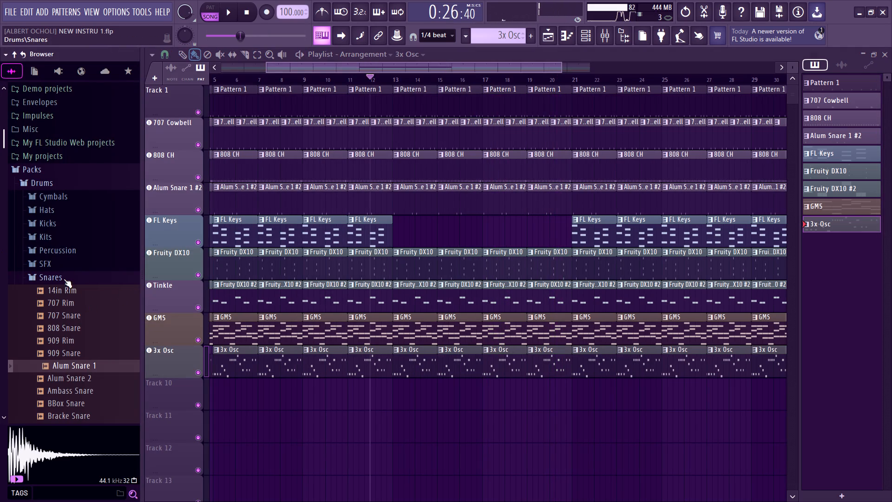
click(60, 199)
click(68, 211)
click(66, 223)
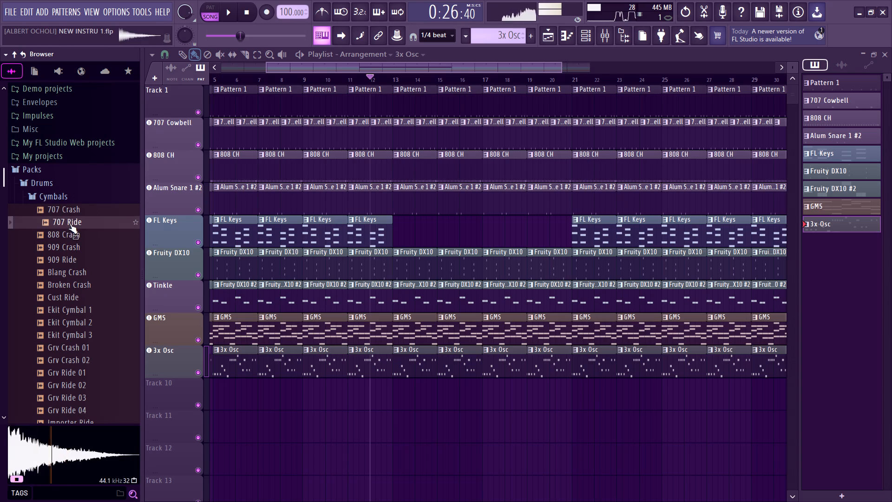
click(72, 232)
click(70, 253)
click(72, 261)
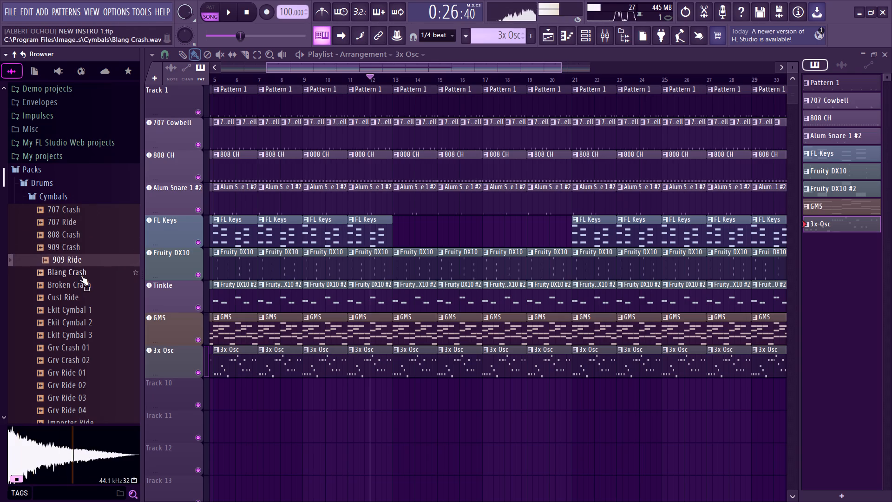
click(81, 274)
click(77, 289)
click(74, 300)
click(75, 307)
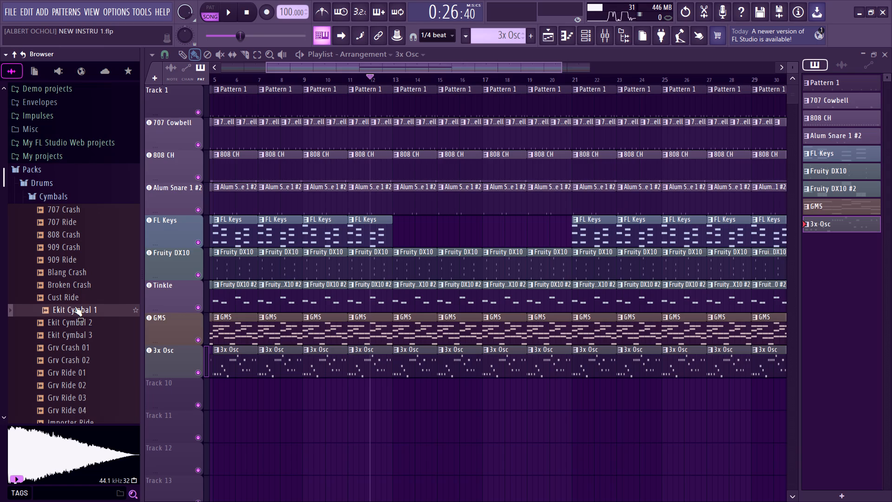
click(65, 319)
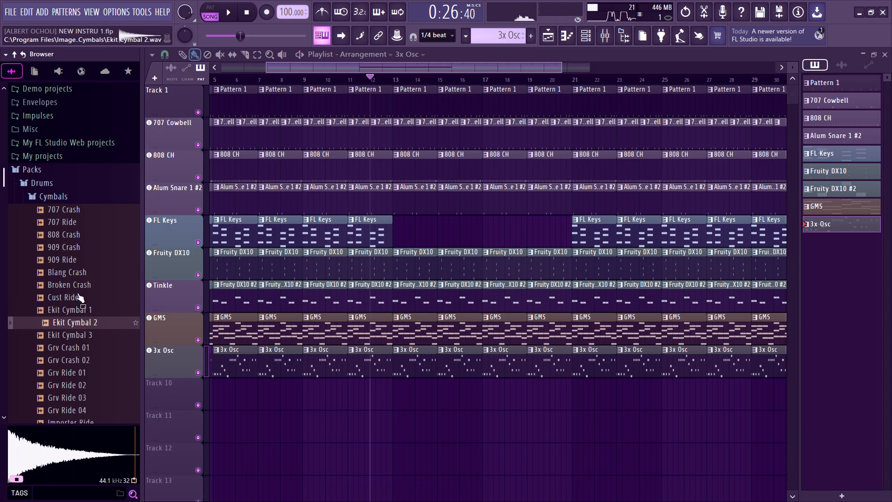
Add the 707 Crash sample to Track 10 and position its clip at the start of bar 13.
click(61, 208)
drag(73, 209, 183, 386)
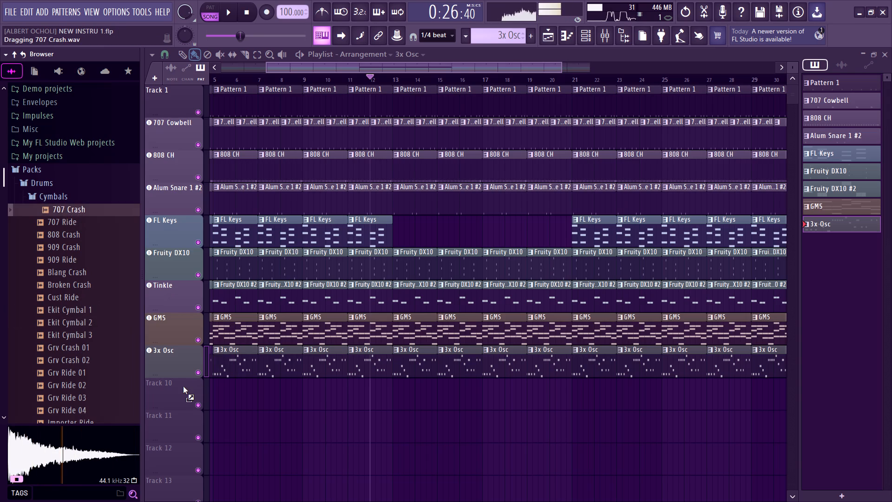
drag(183, 386, 175, 393)
click(433, 288)
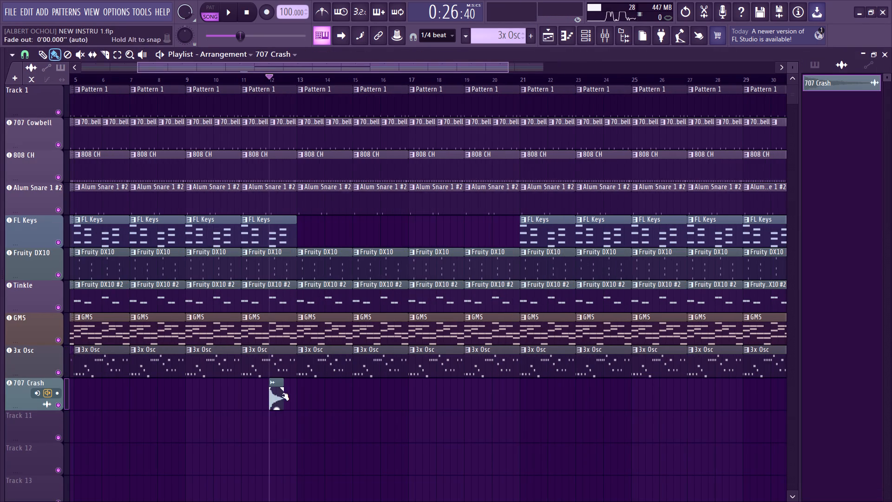
drag(276, 400, 308, 398)
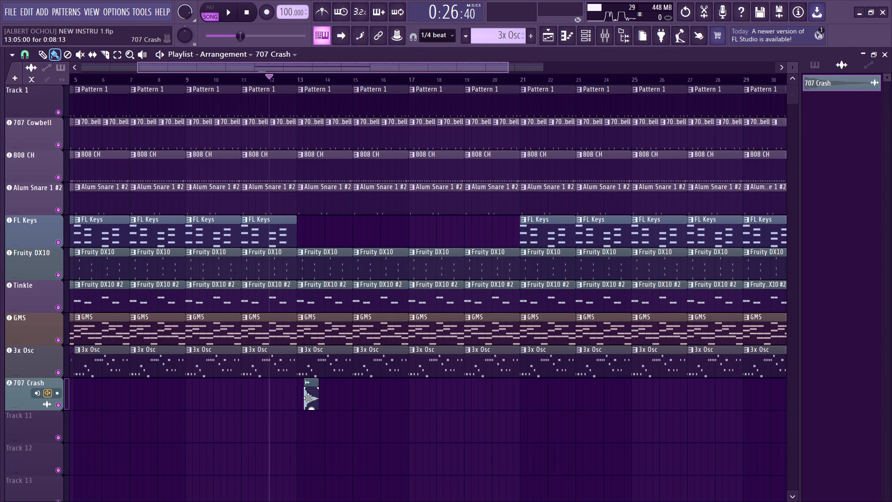
drag(308, 398, 303, 400)
Lower the gain of the 707 Crash clip at bar 13.
drag(305, 408, 305, 414)
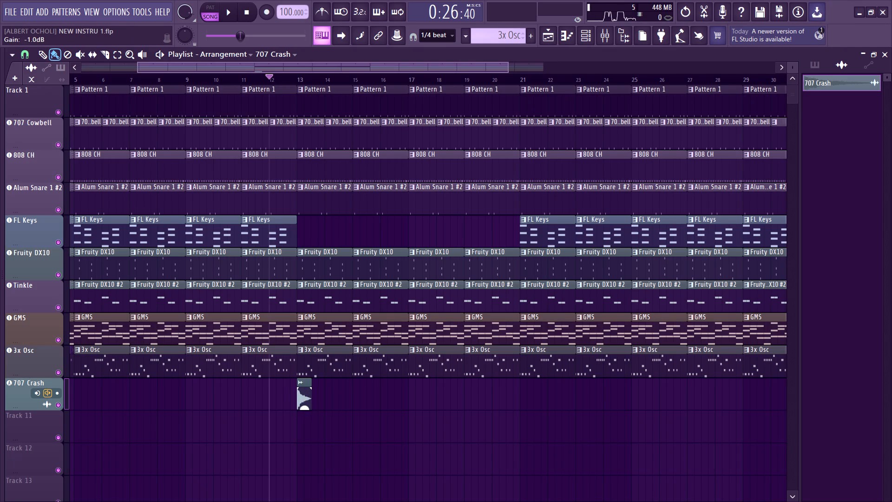
drag(305, 414, 295, 23)
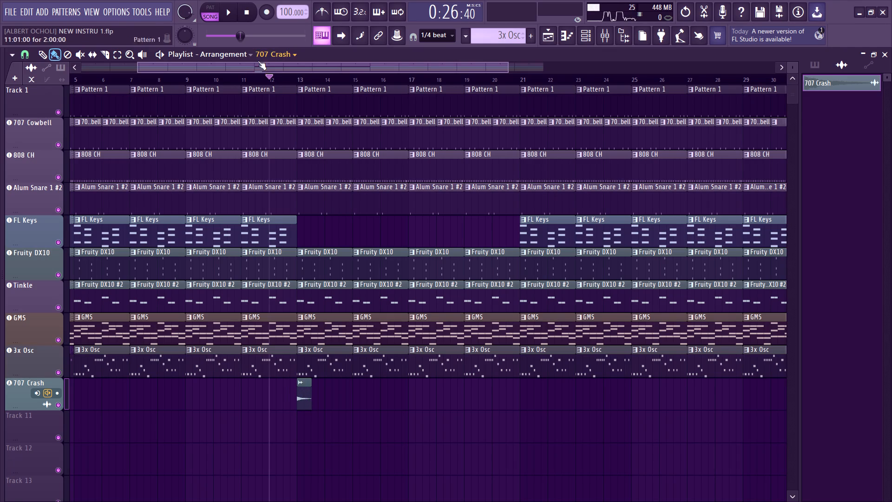
Place a copy of the reduced-gain 707 Crash clip at bar 21, where the FL Keys clips resume.
drag(288, 63, 151, 69)
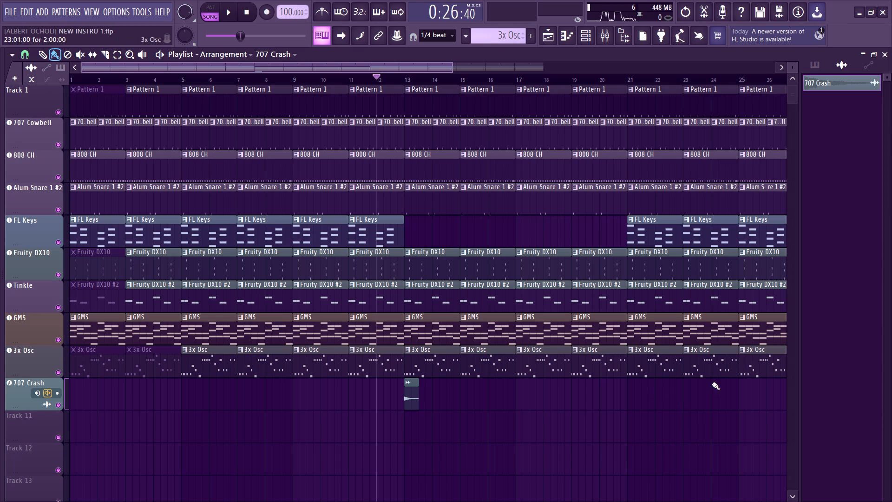
click(627, 403)
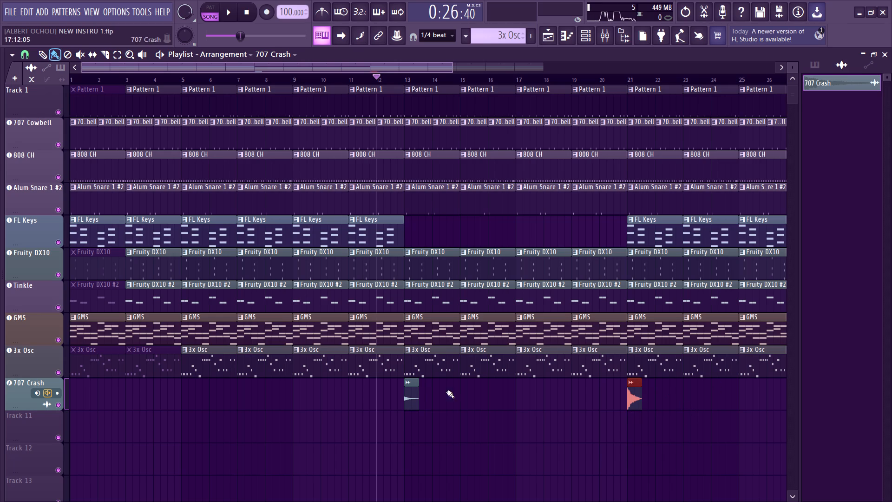
right_click(635, 399)
click(413, 398)
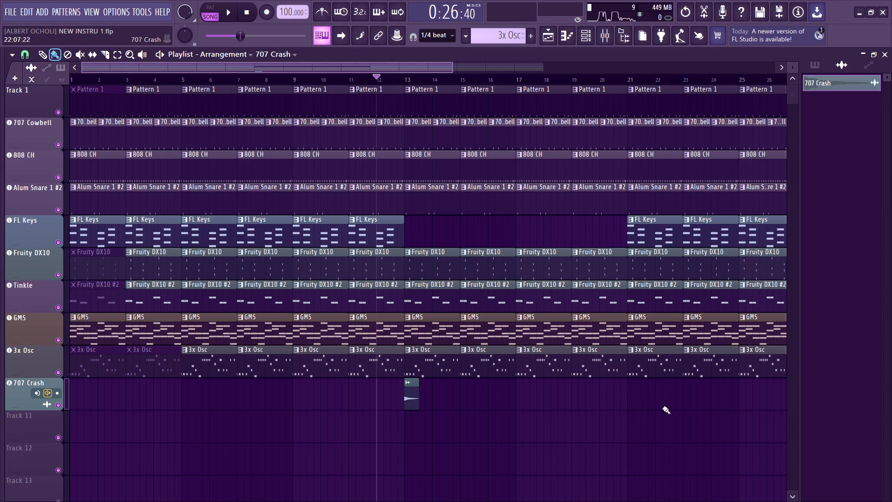
click(629, 398)
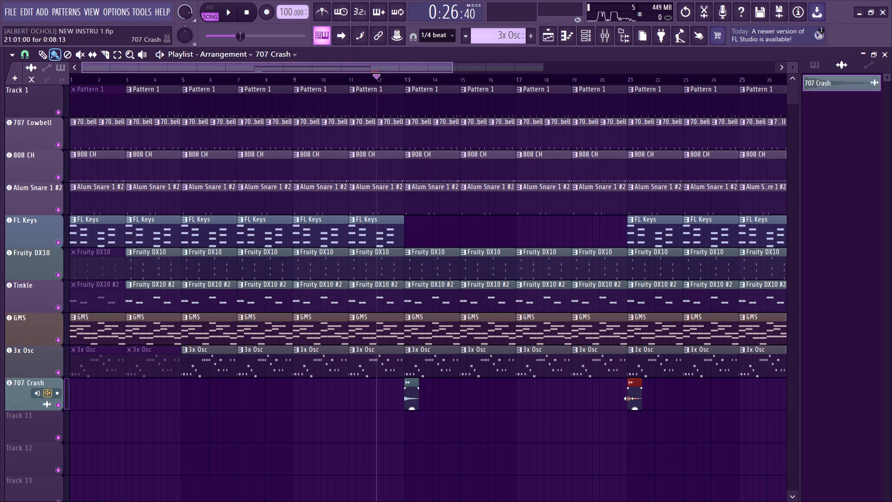
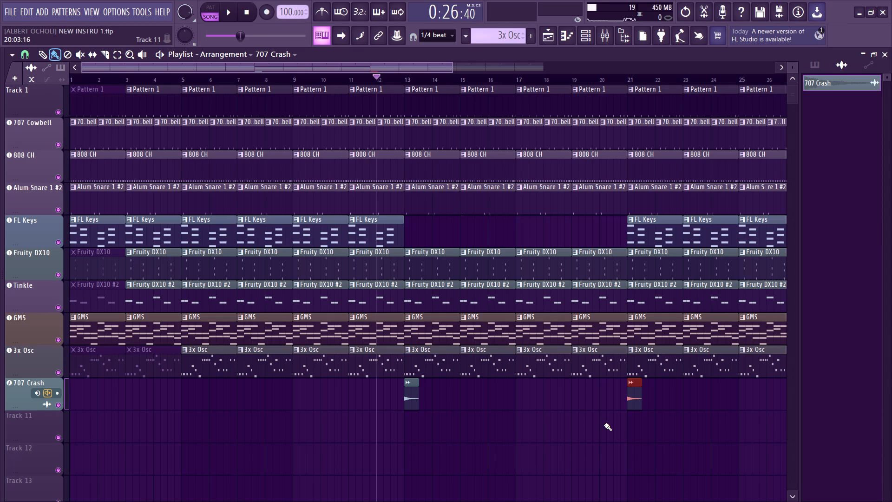
Play back the section leading into bar 13 and lower the 707 Crash mixer track's volume to 67% (-8.0 dB).
key(space)
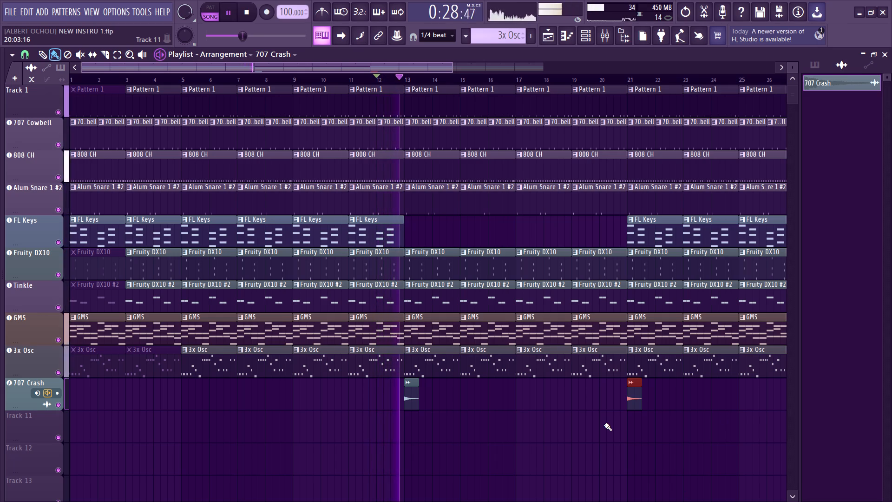
key(space)
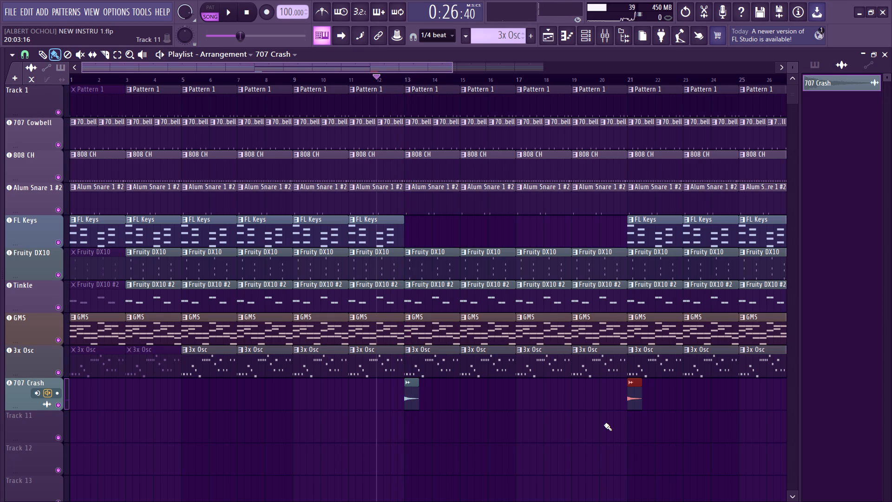
click(606, 38)
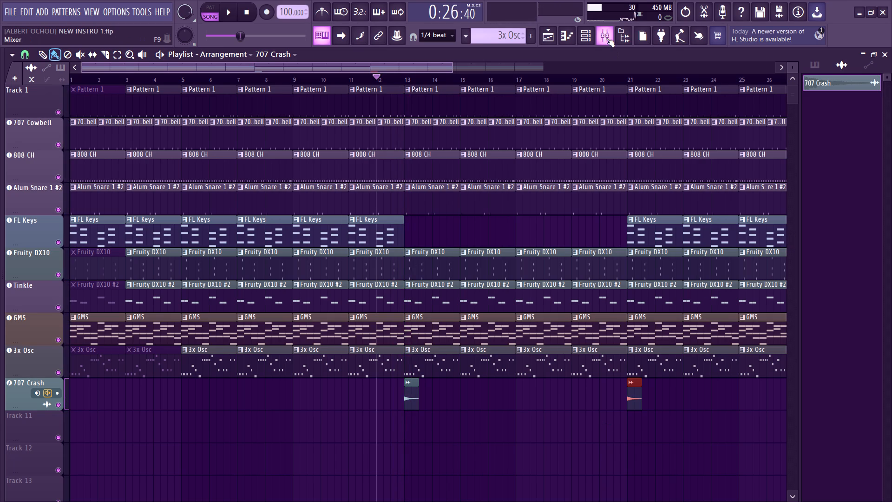
drag(334, 262, 336, 271)
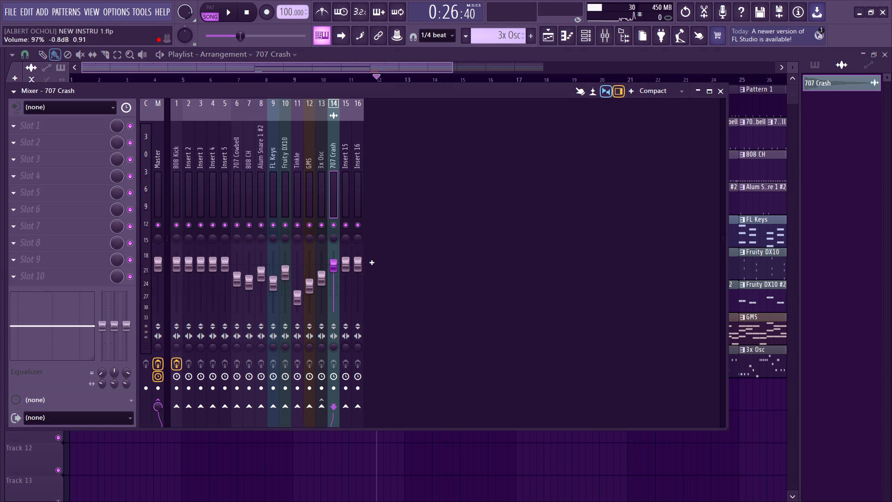
drag(336, 271, 337, 293)
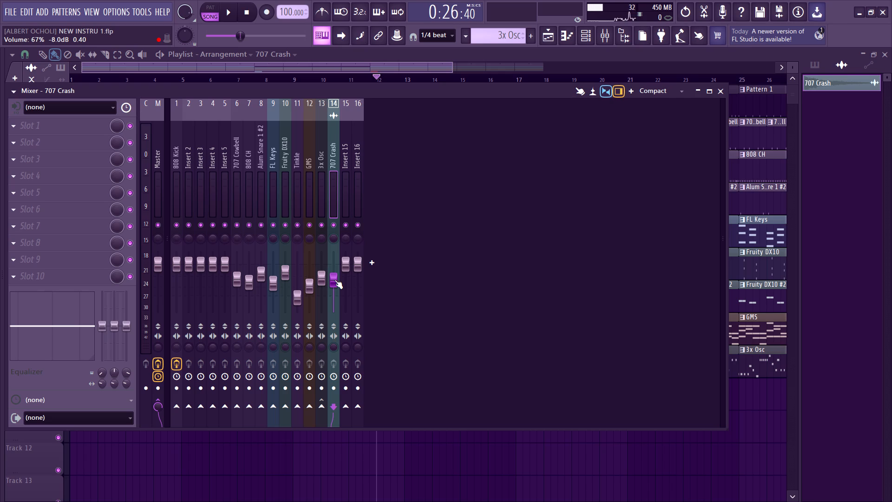
click(722, 90)
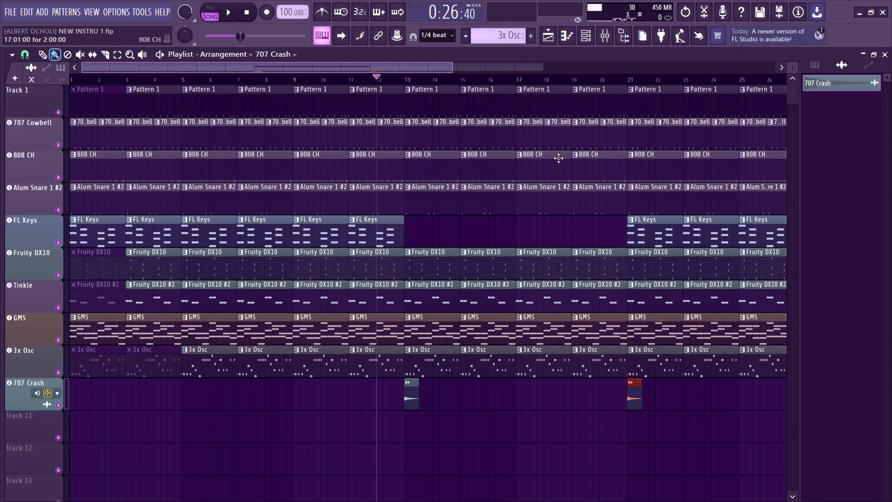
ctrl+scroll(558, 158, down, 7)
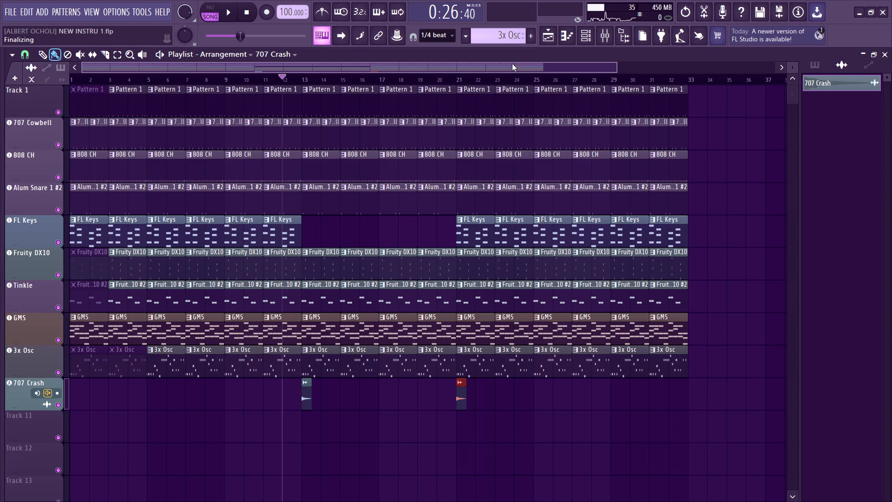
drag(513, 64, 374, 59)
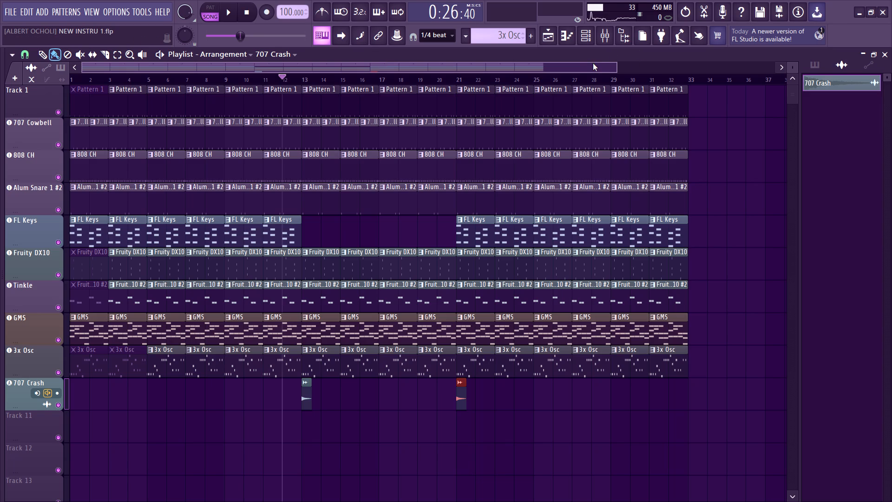
Save the project under its existing name and close FL Studio.
key(ctrl+s)
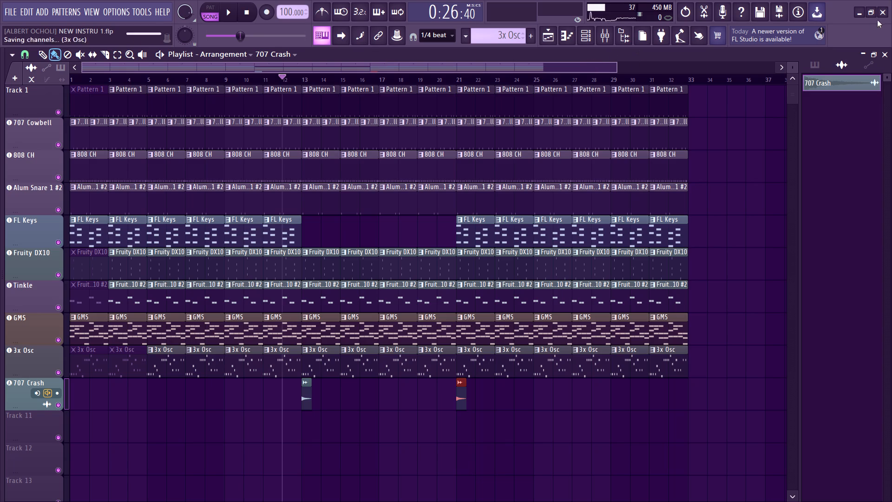
click(884, 13)
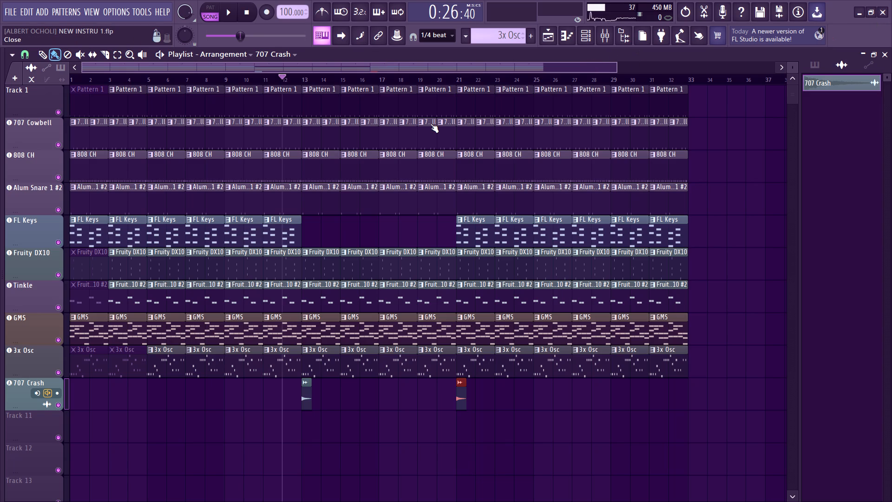